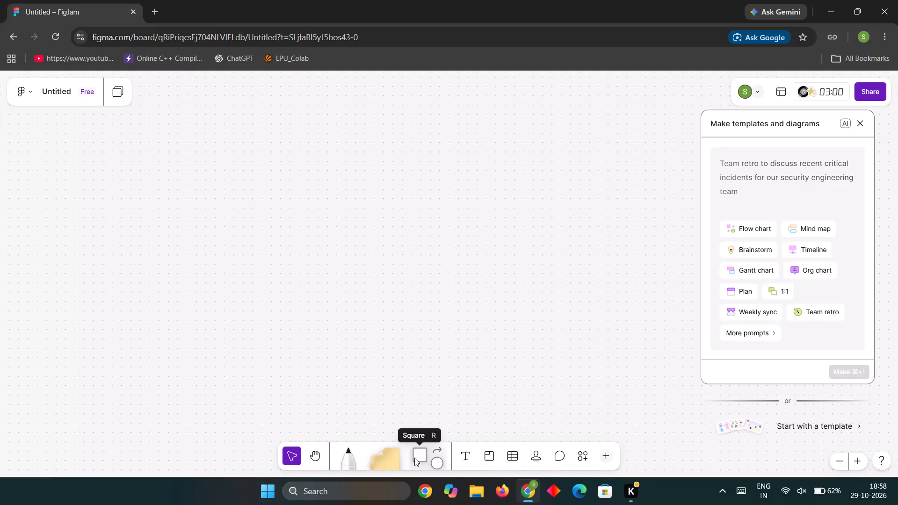
Draw a wide rectangle near the top of the empty board and label it "Start".
click(415, 458)
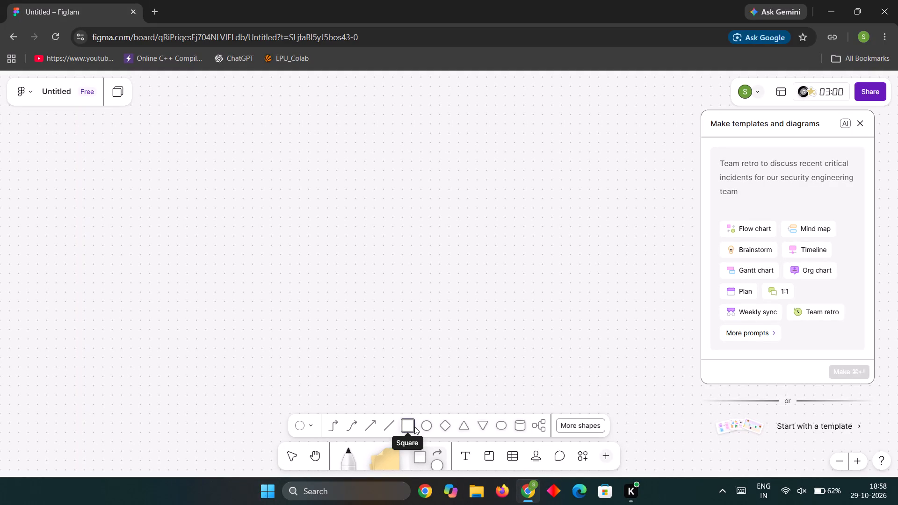
click(406, 426)
drag(307, 121, 334, 150)
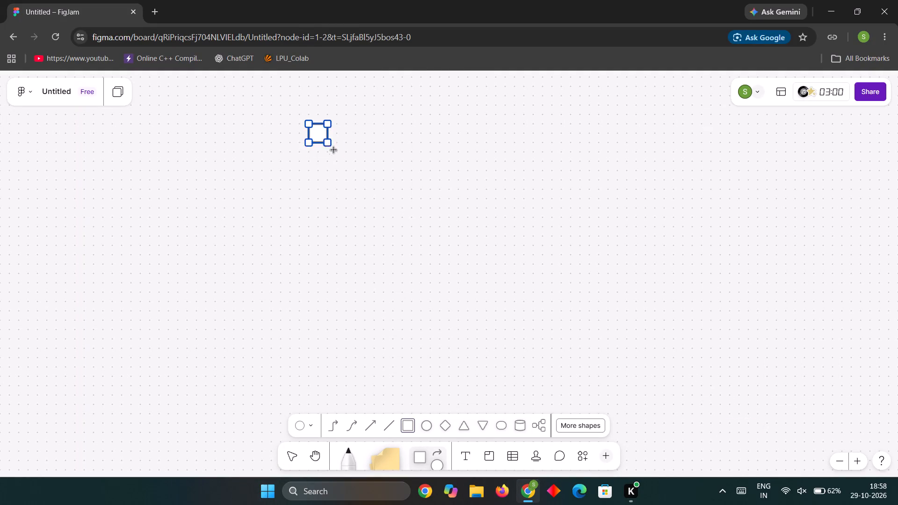
drag(334, 150, 419, 163)
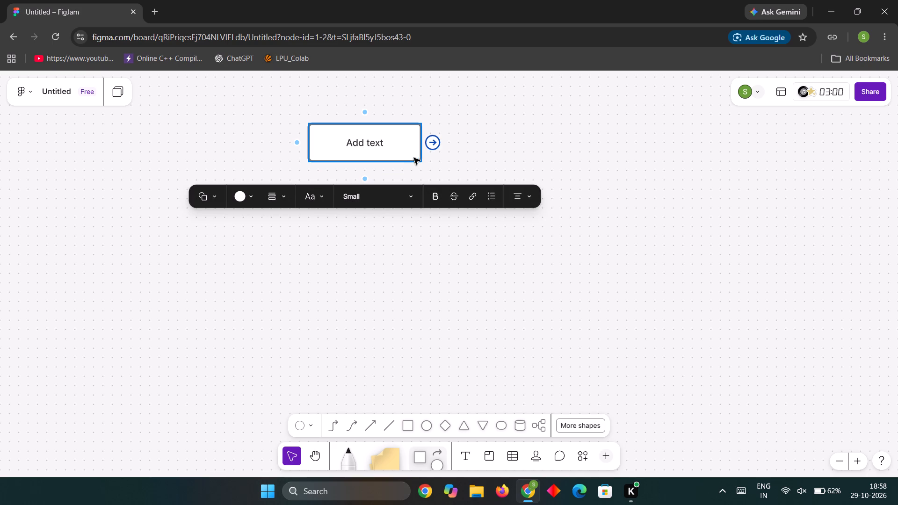
click(391, 148)
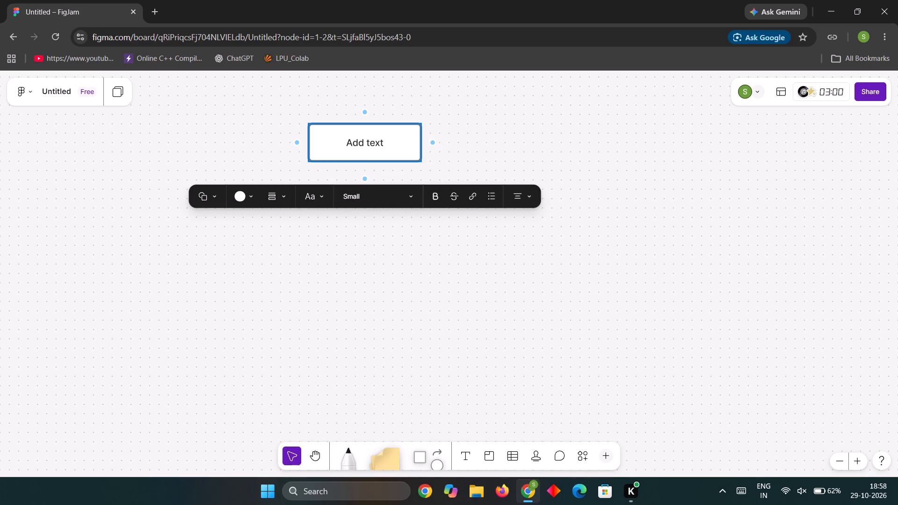
key(shift+s)
text(tart)
click(456, 162)
Shrink the Start box slightly in width and height, keeping its upper-left corner in place.
click(391, 143)
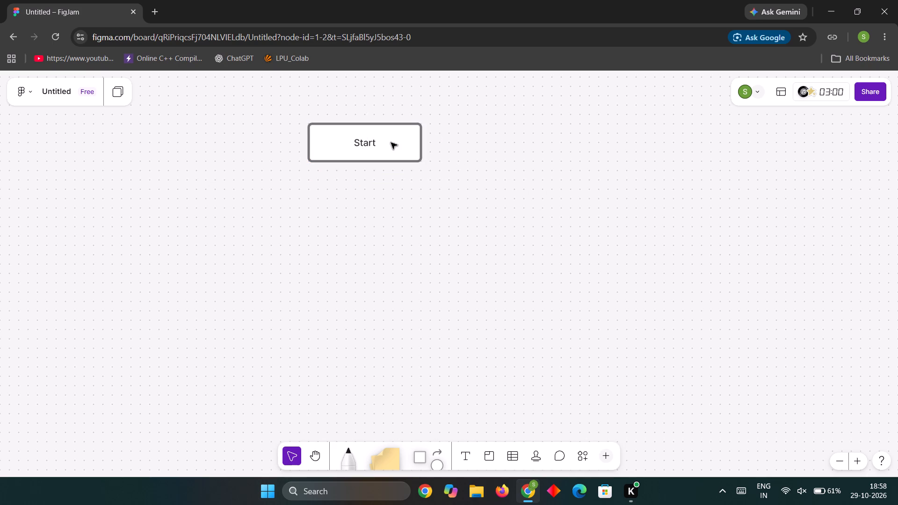
drag(424, 164, 398, 151)
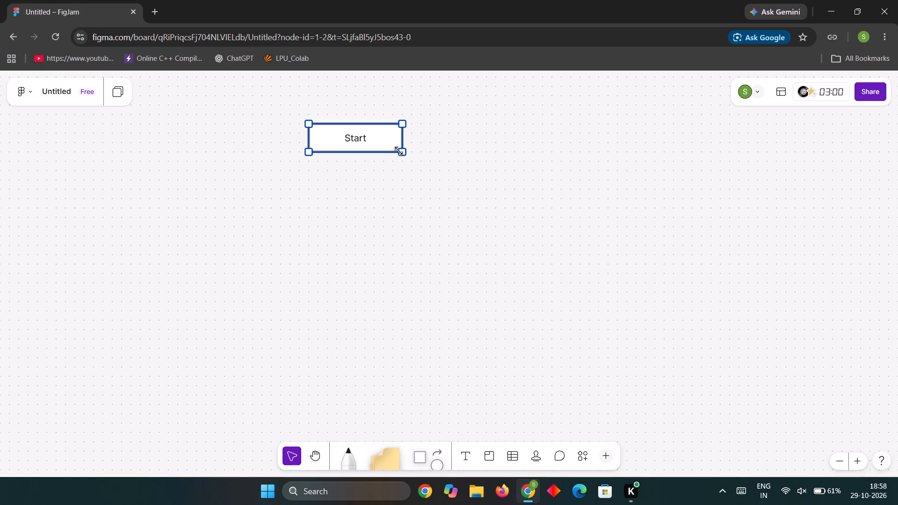
drag(398, 151, 398, 156)
click(392, 237)
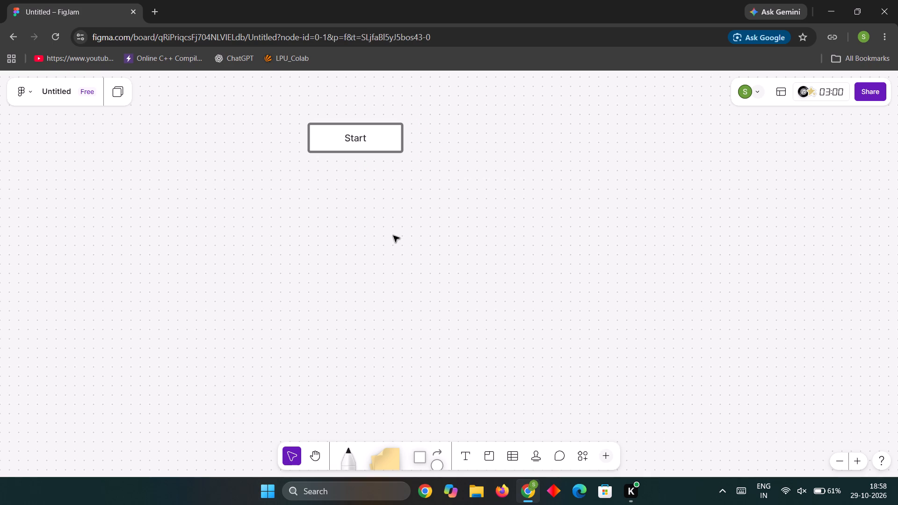
Add a connected box below the Start box and label it "Open Airbnb".
click(357, 157)
click(361, 142)
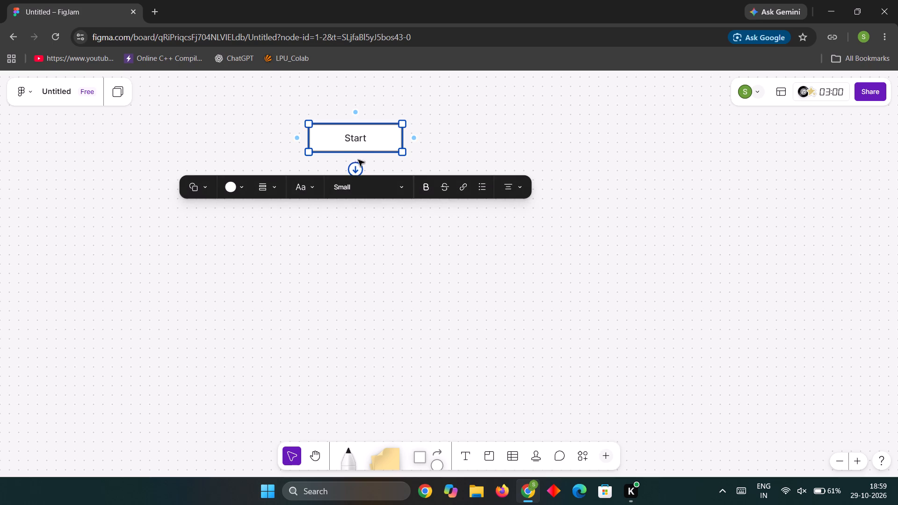
click(357, 167)
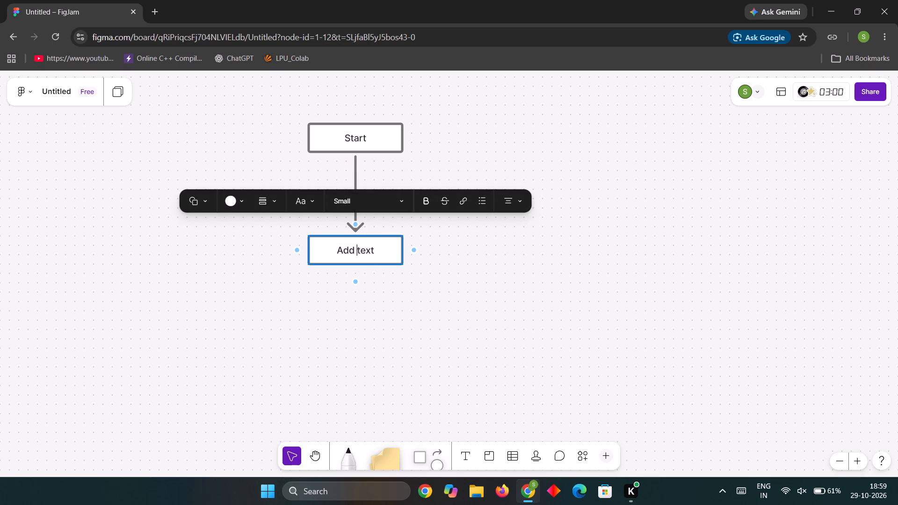
click(369, 250)
text(Op)
text(en)
key(space)
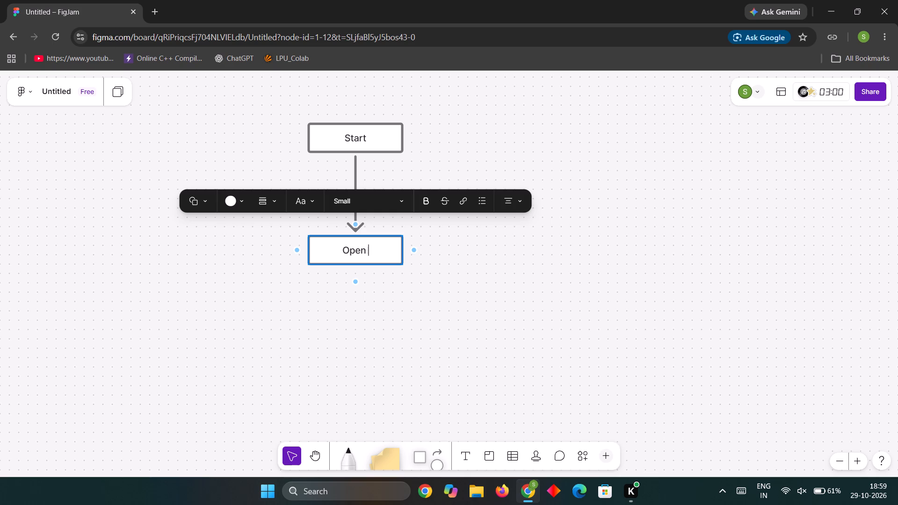
text(Air)
text(bnb)
click(409, 310)
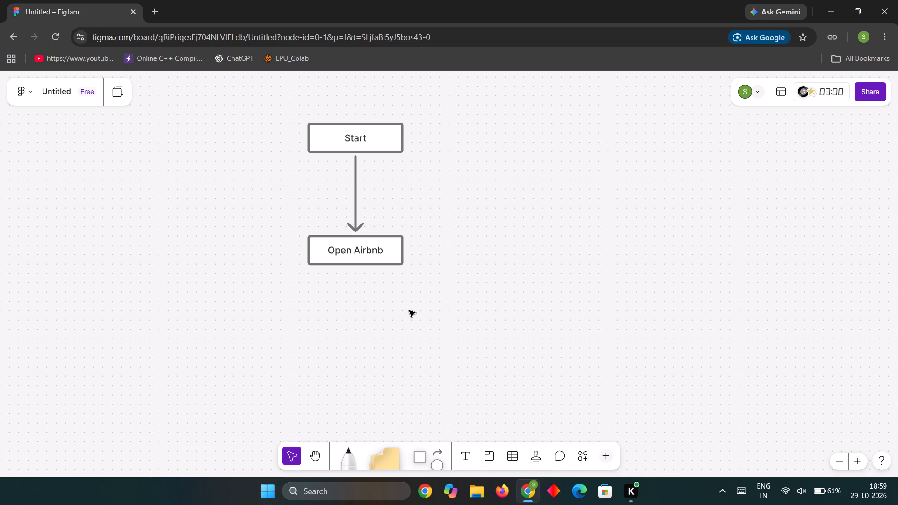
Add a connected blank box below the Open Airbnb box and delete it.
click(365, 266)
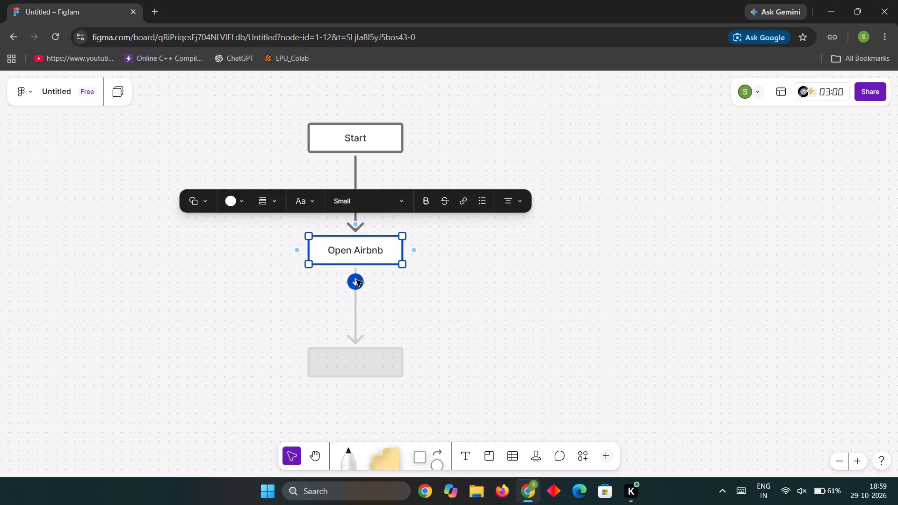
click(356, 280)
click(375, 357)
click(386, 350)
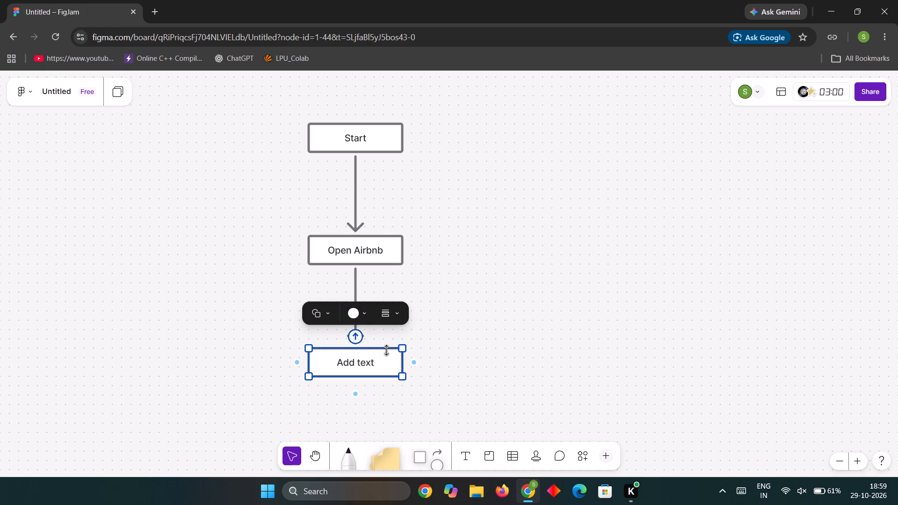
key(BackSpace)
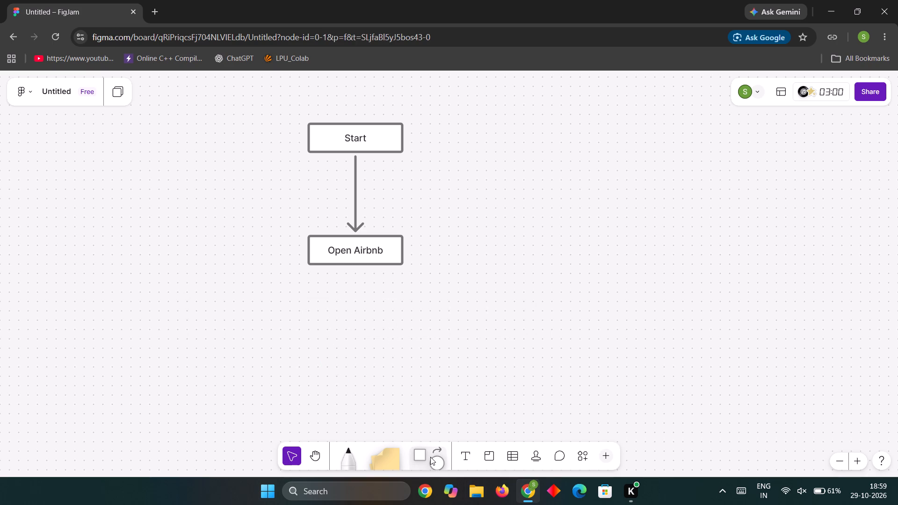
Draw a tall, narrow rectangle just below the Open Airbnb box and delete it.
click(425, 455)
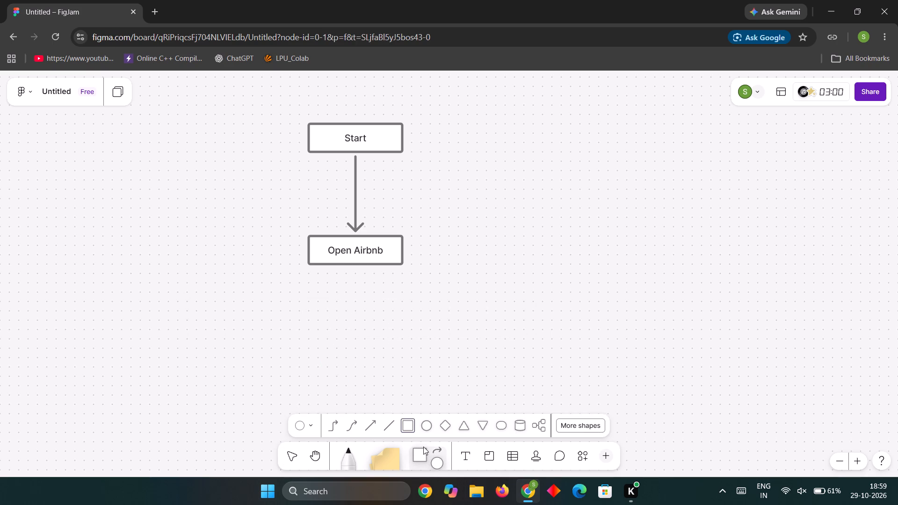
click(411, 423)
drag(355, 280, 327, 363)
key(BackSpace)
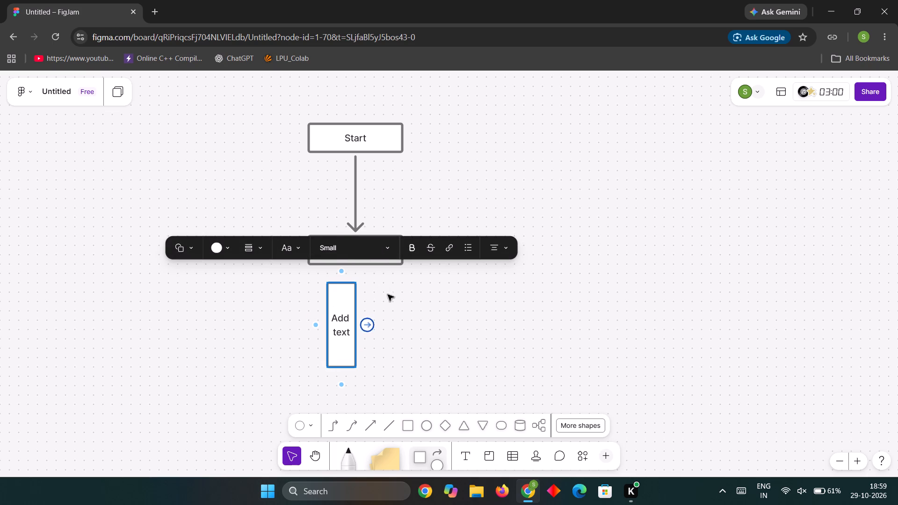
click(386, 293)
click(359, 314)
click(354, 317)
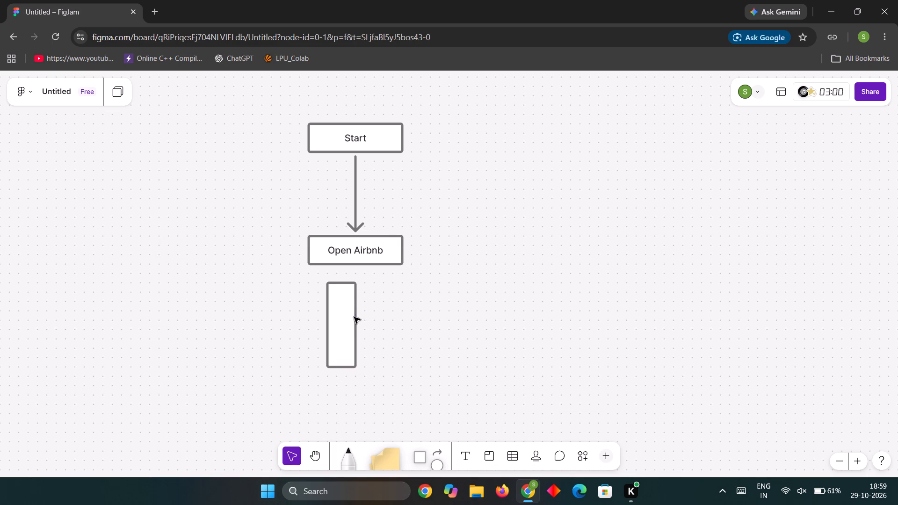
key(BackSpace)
Add a connected blank box below the Open Airbnb box.
click(360, 265)
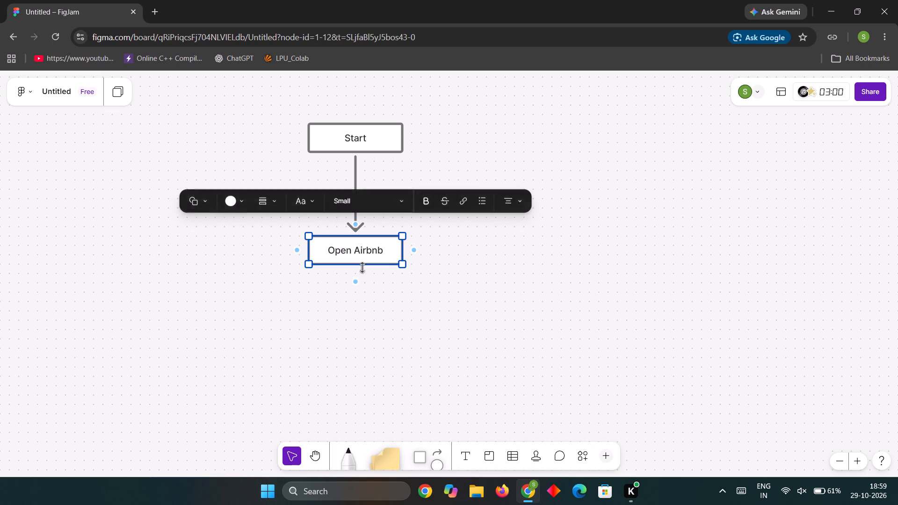
click(359, 284)
scroll(409, 367, down, 1)
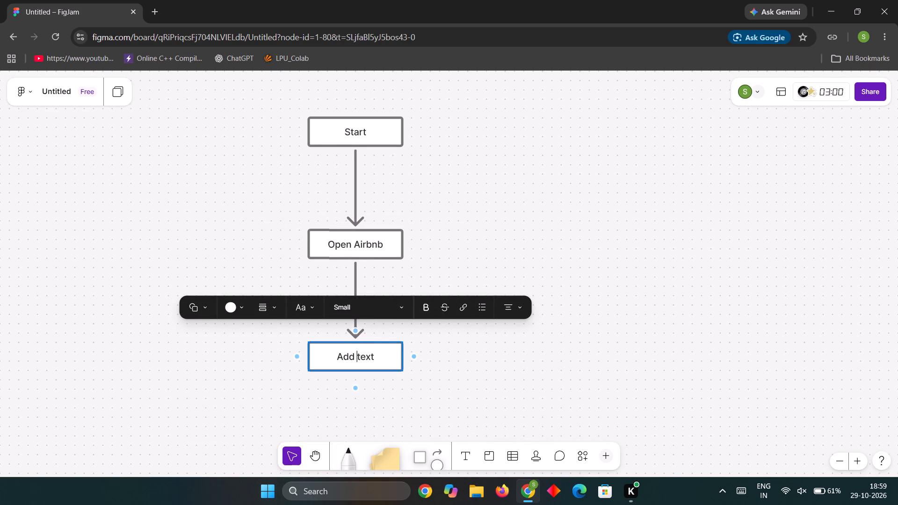
Rotate the blank box below Open Airbnb freehand, leaving it tilted slightly counterclockwise.
click(402, 370)
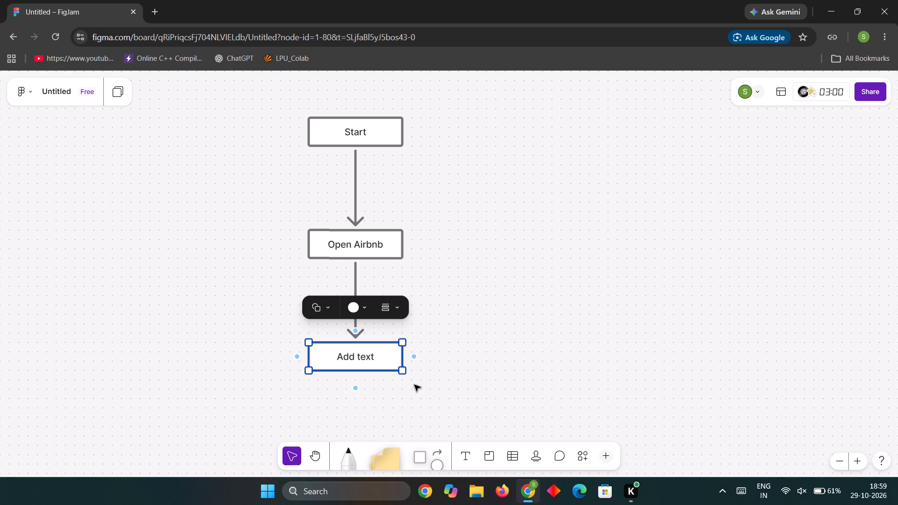
drag(406, 377, 402, 391)
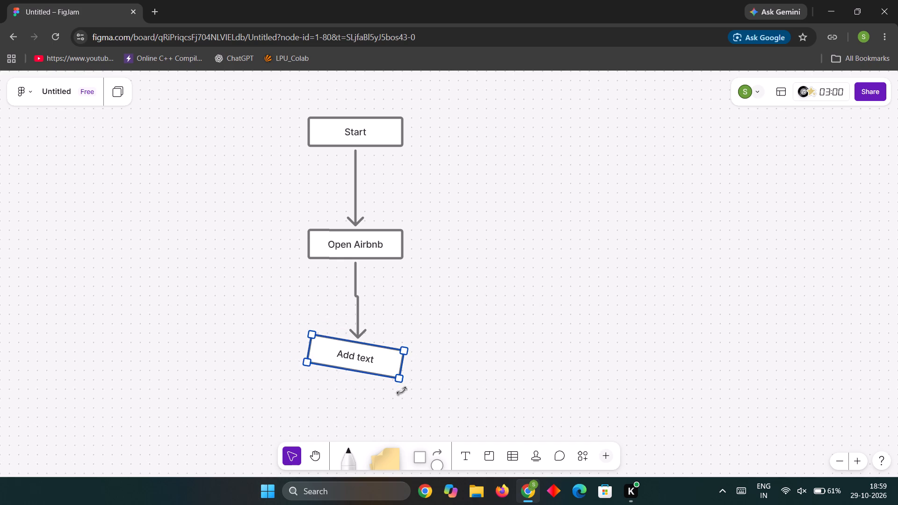
drag(402, 391, 346, 390)
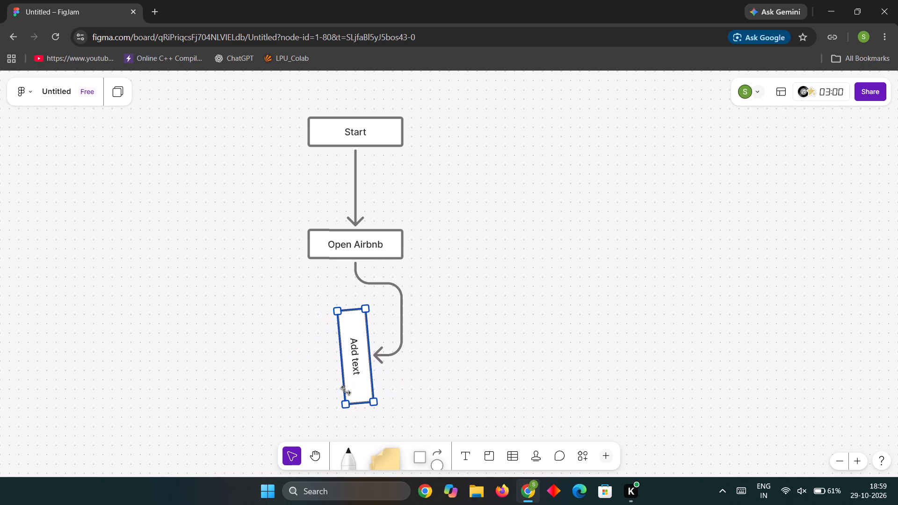
drag(346, 390, 371, 390)
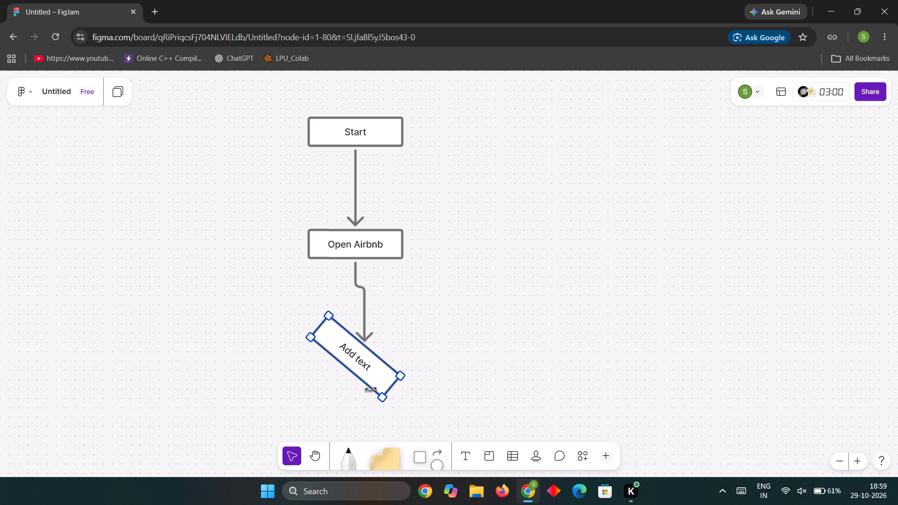
drag(371, 390, 393, 371)
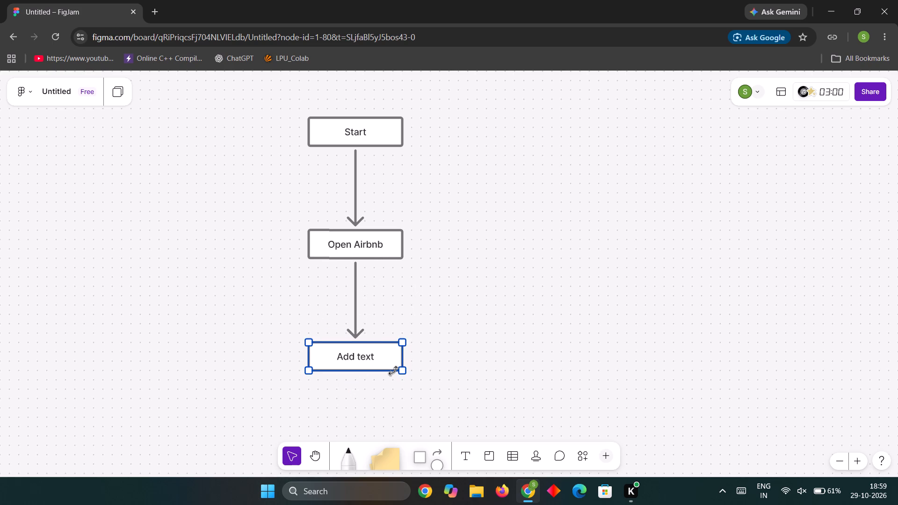
drag(393, 371, 396, 301)
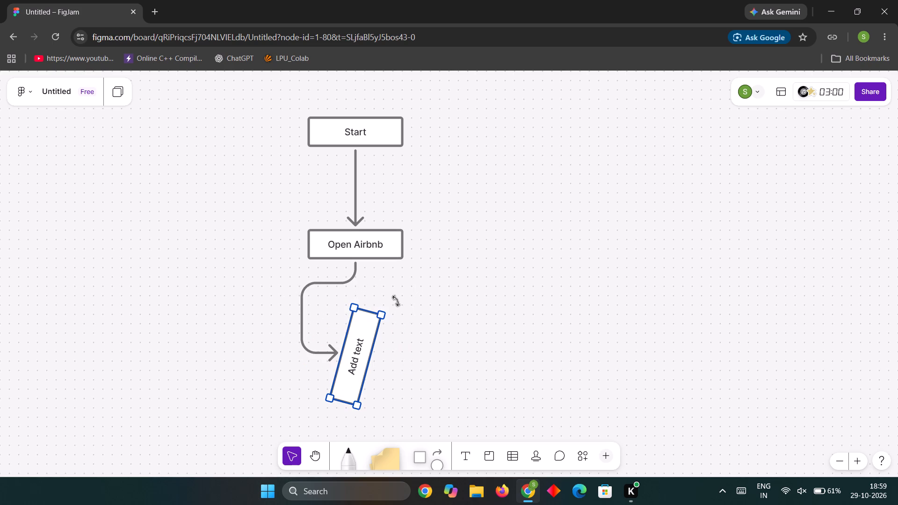
drag(396, 301, 408, 370)
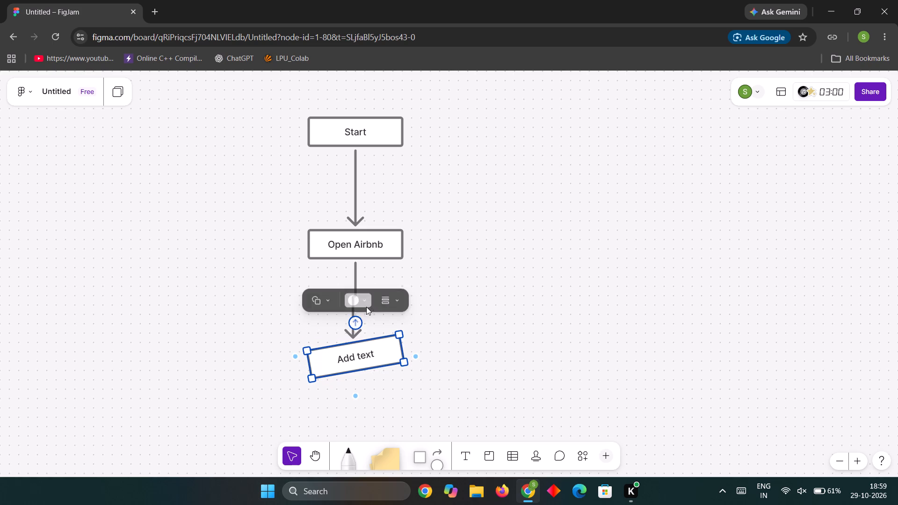
click(445, 322)
Delete the connector between the Open Airbnb box and the tilted blank box.
click(355, 315)
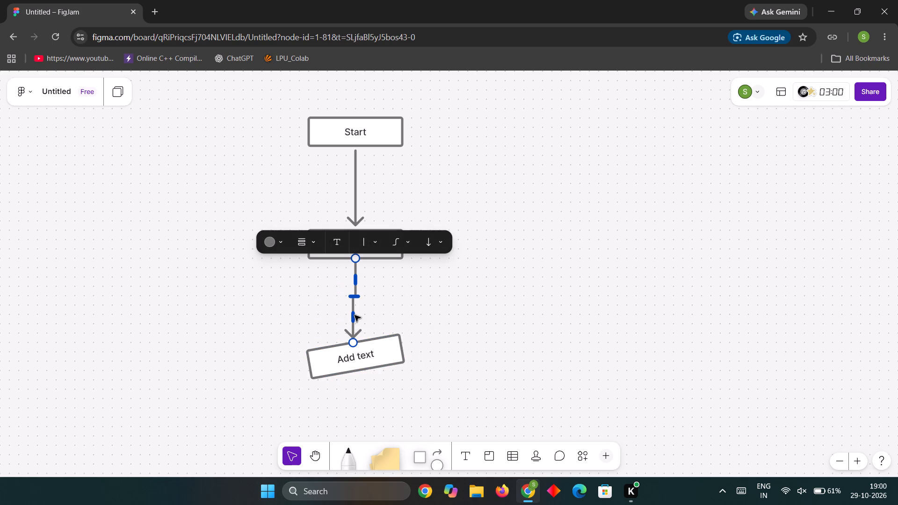
key(BackSpace)
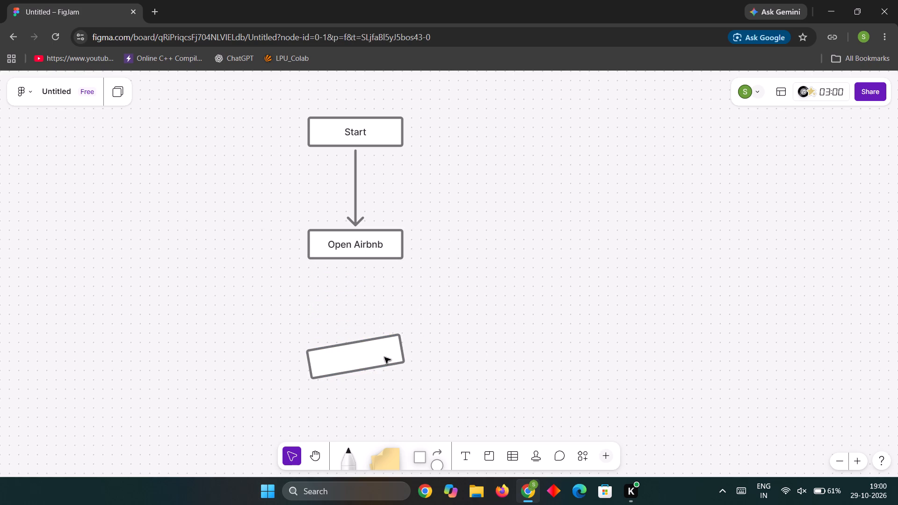
Stretch the tilted blank box taller by extending its upper edge toward the Open Airbnb box, and keep the box selected.
click(384, 357)
drag(354, 342, 353, 308)
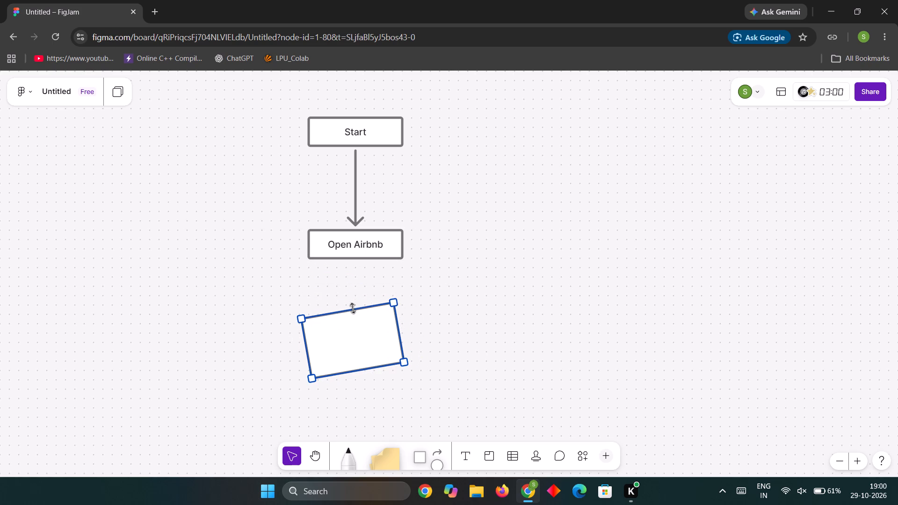
click(410, 374)
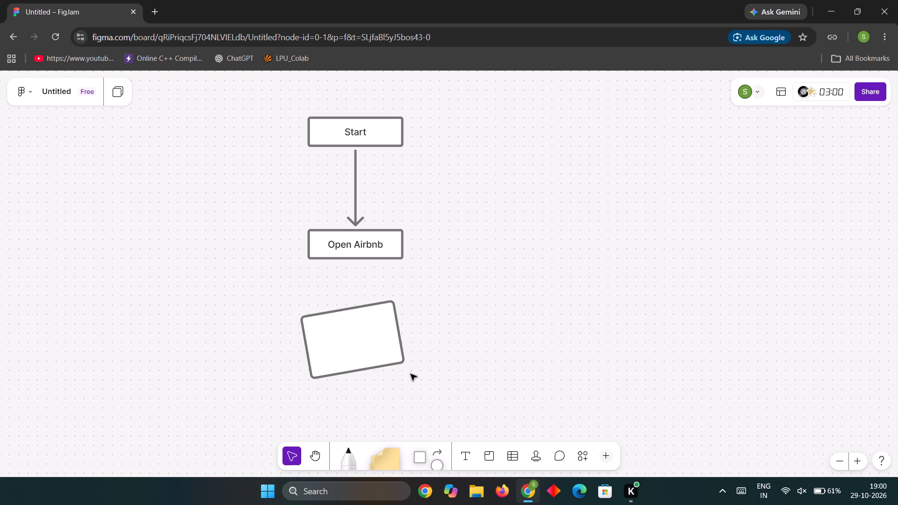
click(391, 361)
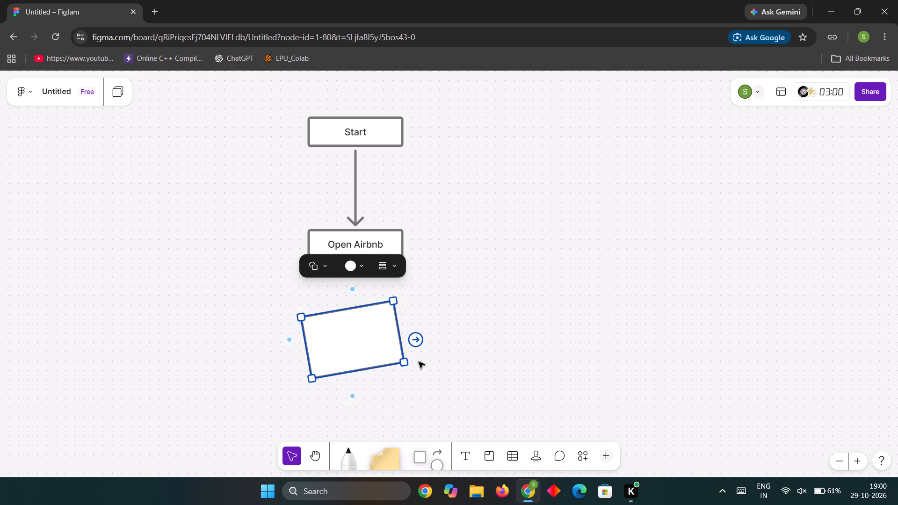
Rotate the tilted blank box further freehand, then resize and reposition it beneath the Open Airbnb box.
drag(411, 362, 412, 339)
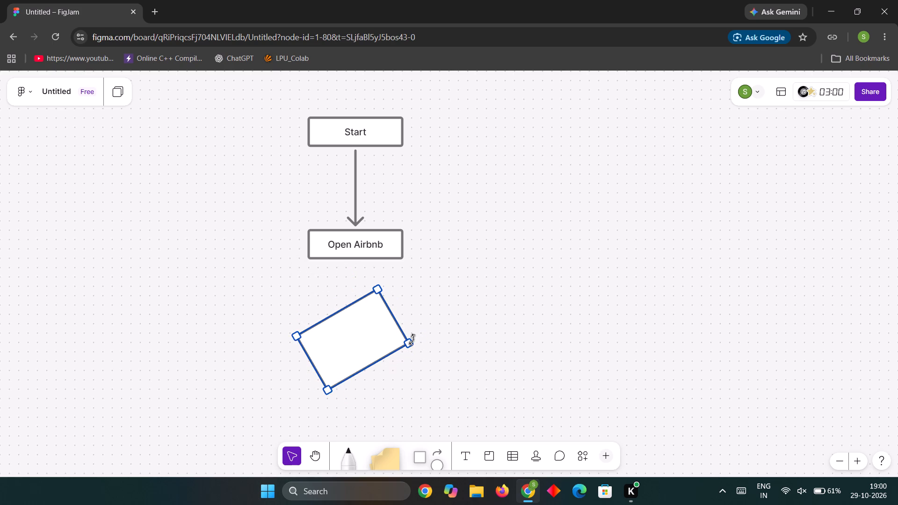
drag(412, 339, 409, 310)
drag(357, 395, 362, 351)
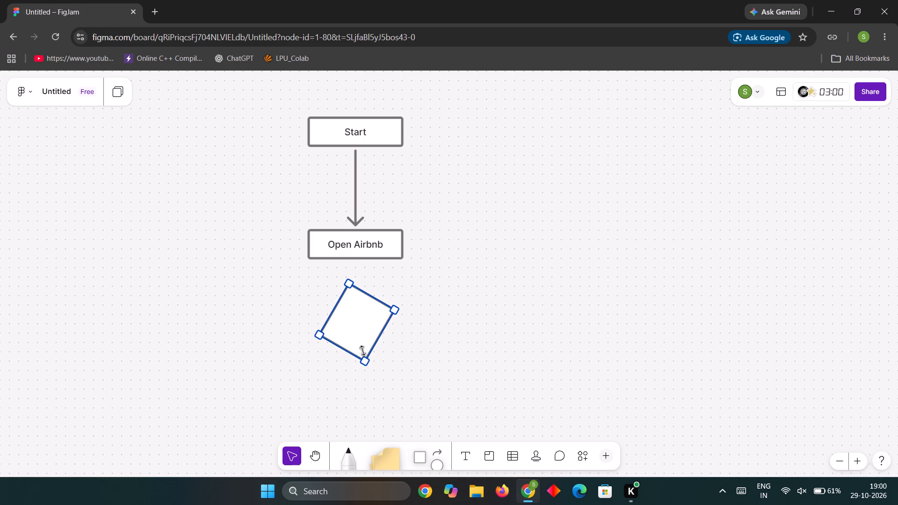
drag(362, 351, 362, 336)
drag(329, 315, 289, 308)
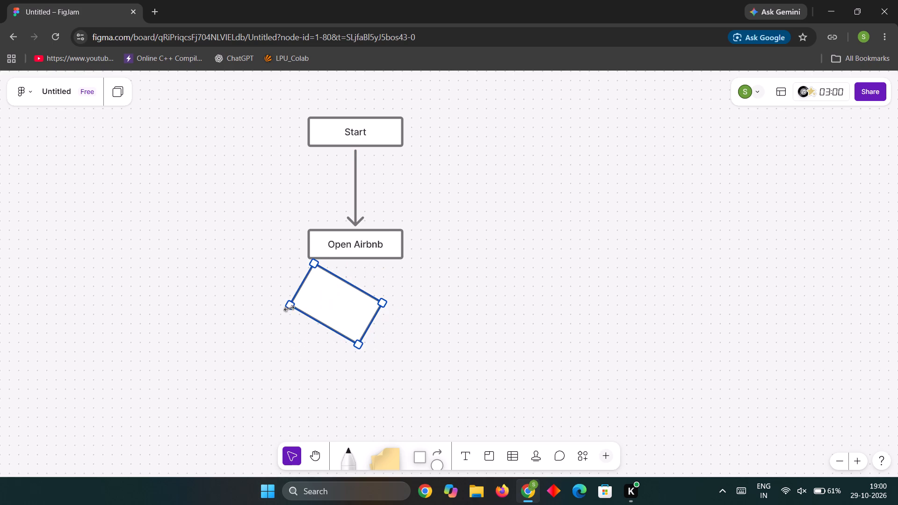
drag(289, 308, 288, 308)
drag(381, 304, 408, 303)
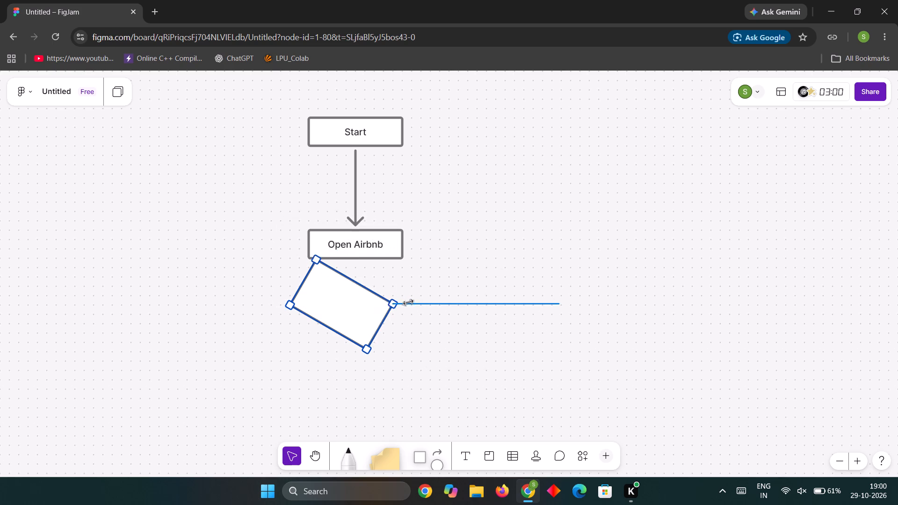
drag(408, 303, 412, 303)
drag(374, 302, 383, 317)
Delete the tilted blank box below Open Airbnb.
click(381, 317)
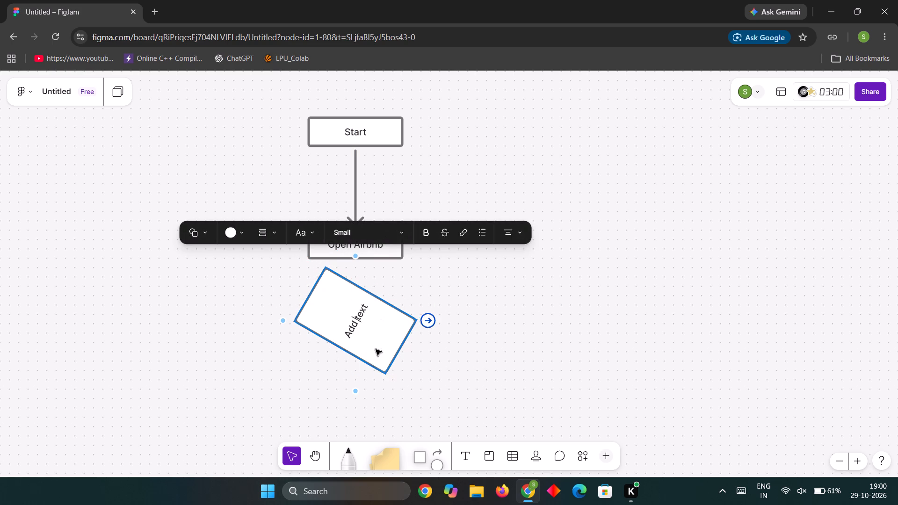
right_click(369, 336)
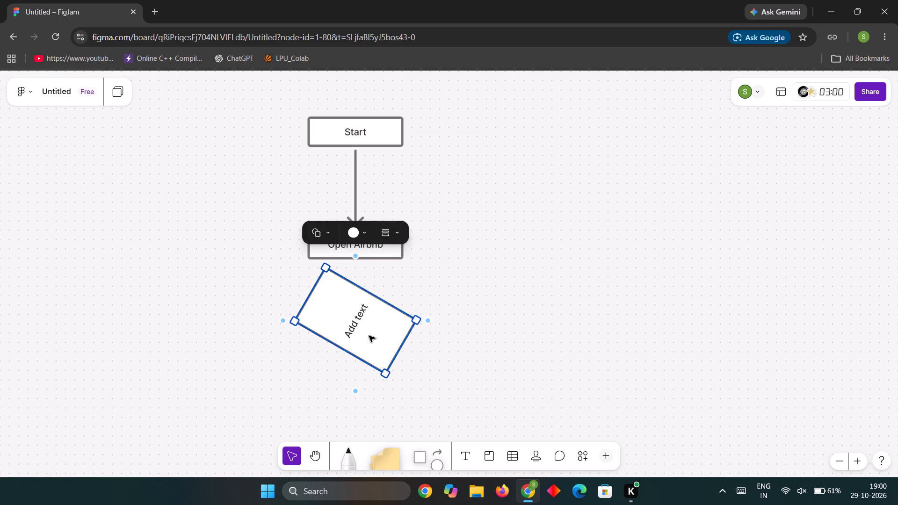
click(539, 308)
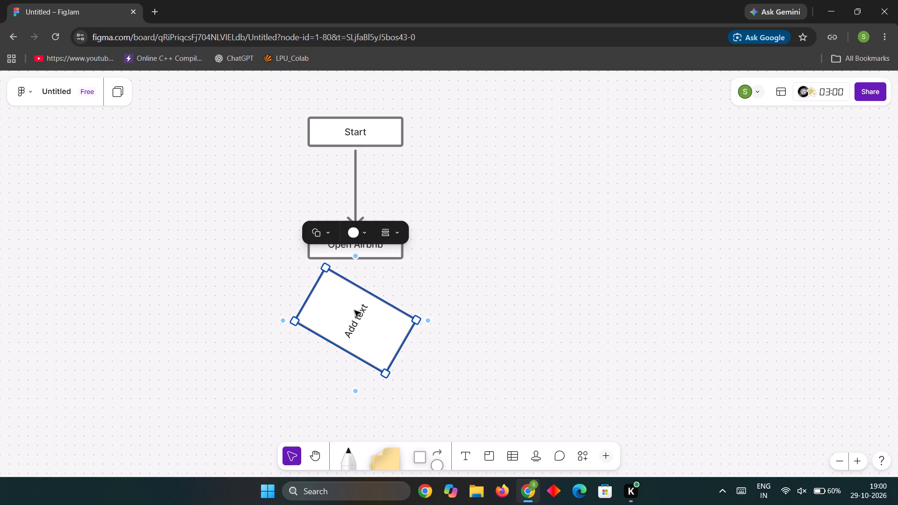
click(355, 310)
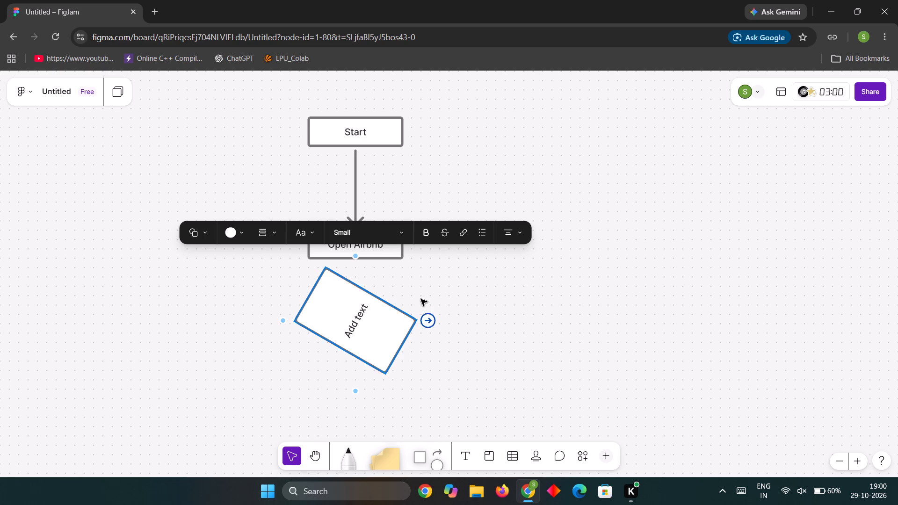
click(406, 307)
click(388, 339)
key(BackSpace)
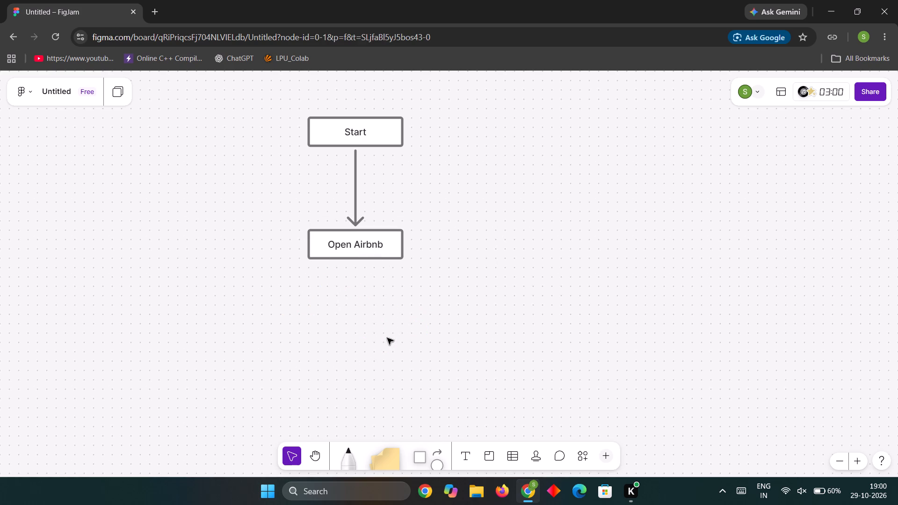
Add a diamond shape below the Open Airbnb box and label it "Have an account".
click(424, 457)
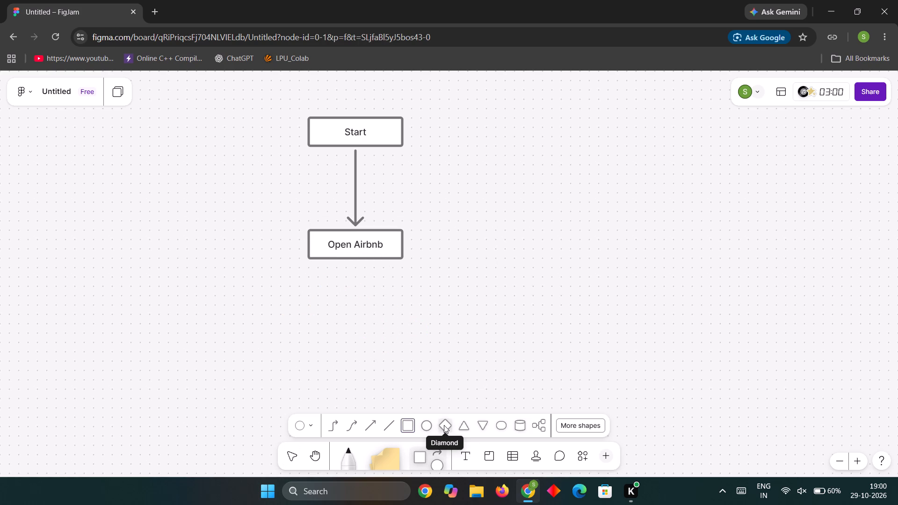
click(444, 425)
click(357, 287)
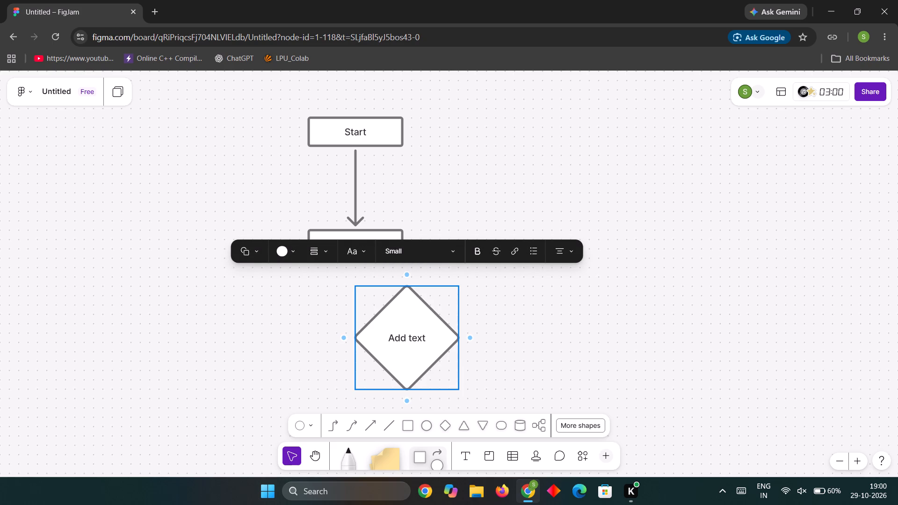
text(Have an)
key(space)
text(acc)
text(ount)
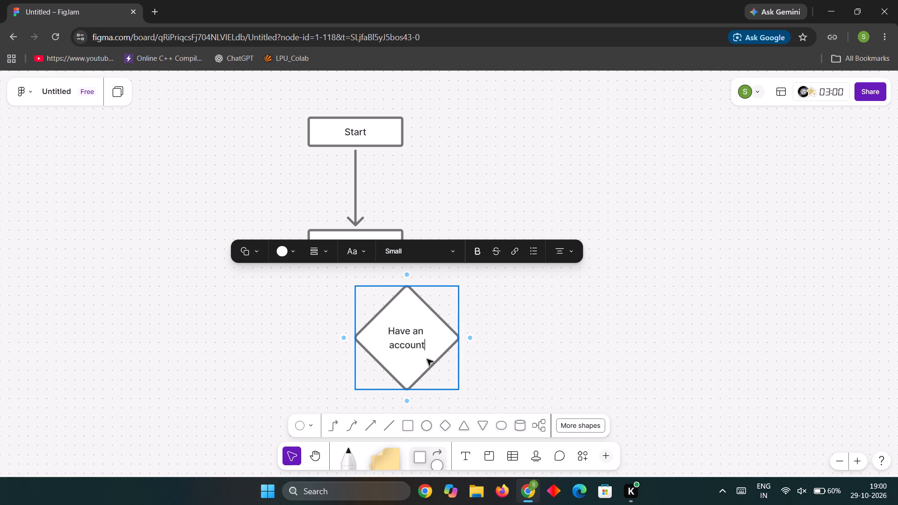
click(525, 334)
Move the Have an account diamond so it is centred beneath the Open Airbnb box, leaving a gap for a connector.
drag(421, 314, 405, 325)
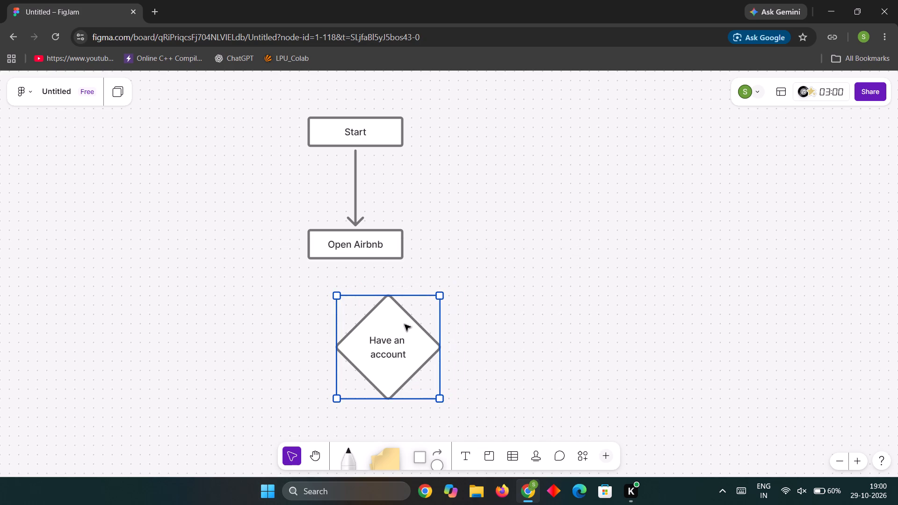
drag(405, 325, 371, 310)
drag(371, 310, 369, 333)
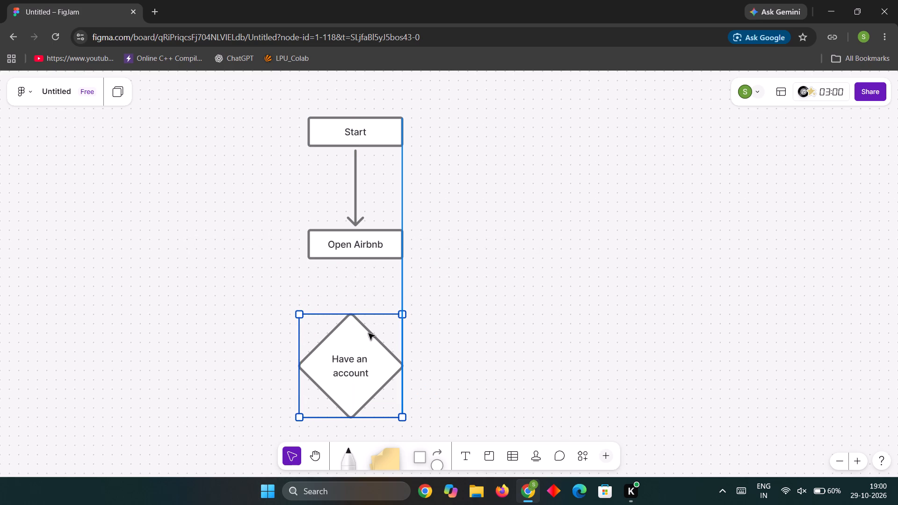
drag(369, 333, 369, 334)
drag(369, 334, 371, 334)
drag(504, 357, 499, 357)
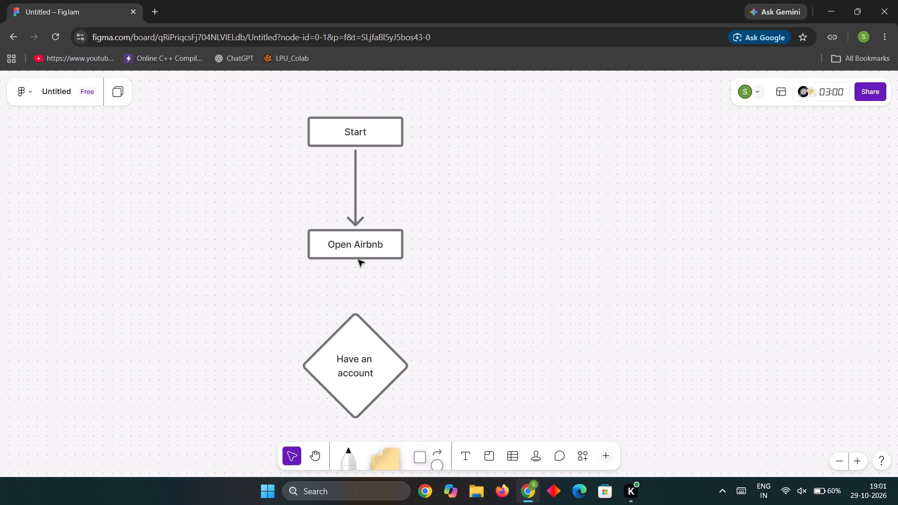
Connect the bottom of the Open Airbnb box to the Have an account diamond with an arrow.
click(358, 260)
click(357, 274)
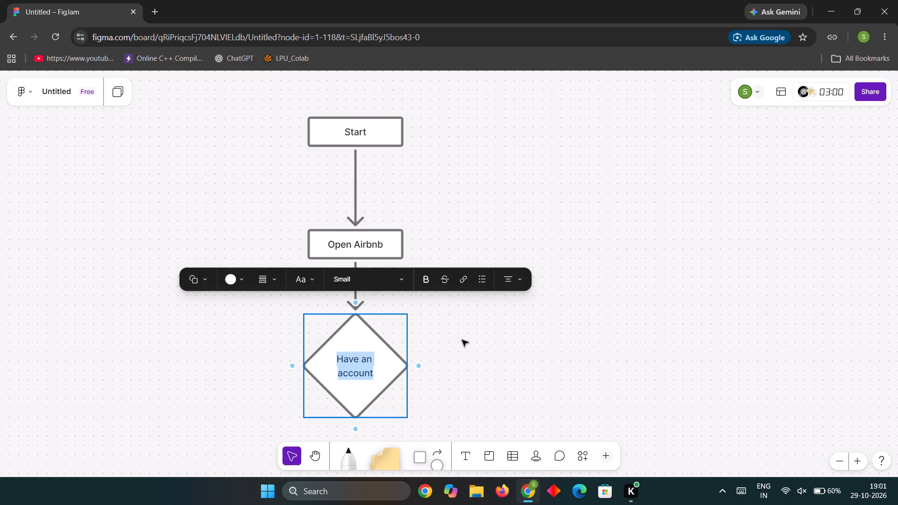
click(462, 340)
Flatten the Have an account diamond to about two-thirds of its height by raising its bottom edge, keeping its width.
scroll(464, 339, down, 2)
click(369, 371)
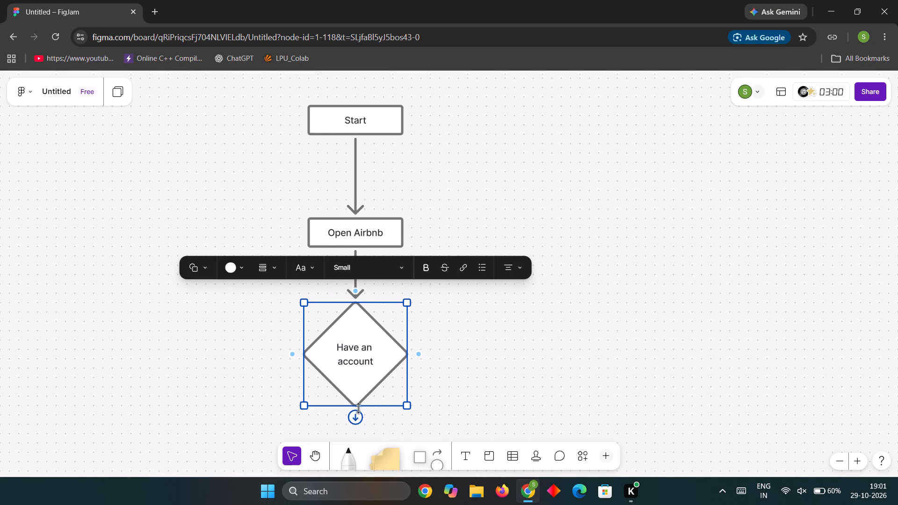
drag(358, 408, 361, 377)
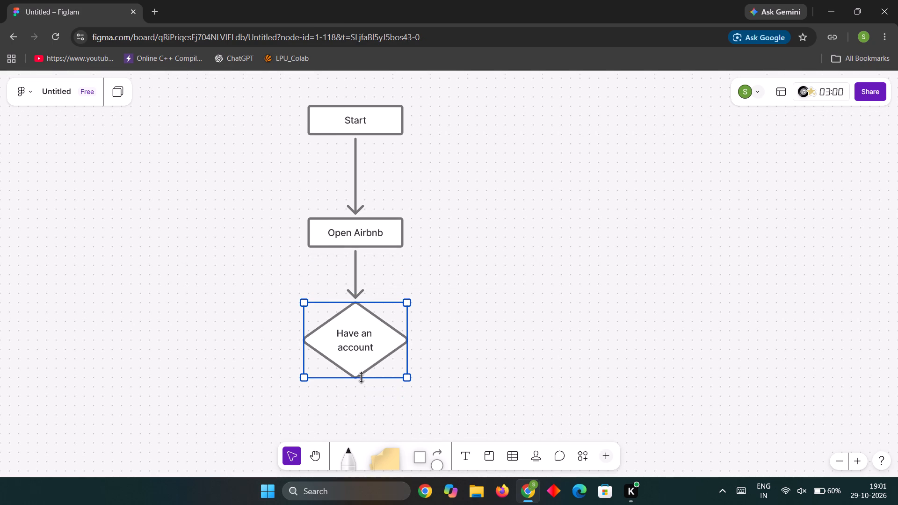
drag(361, 377, 363, 369)
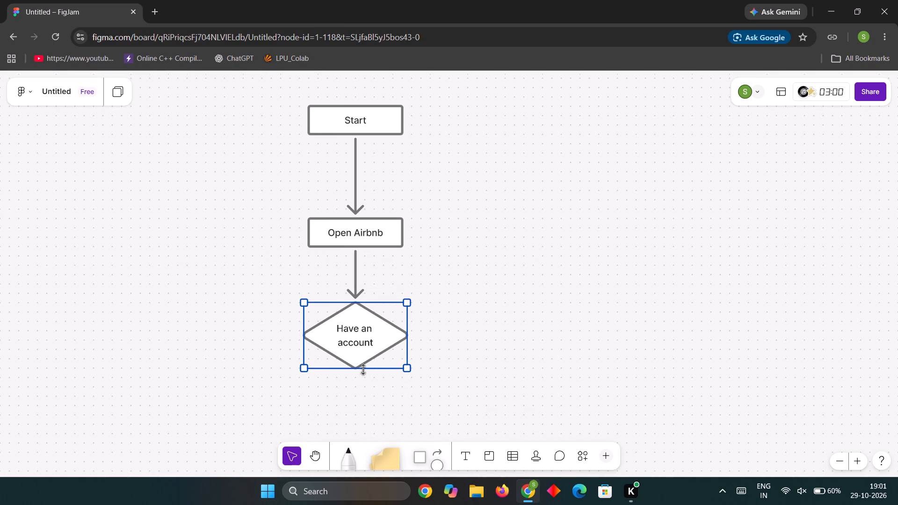
drag(363, 369, 365, 368)
click(467, 348)
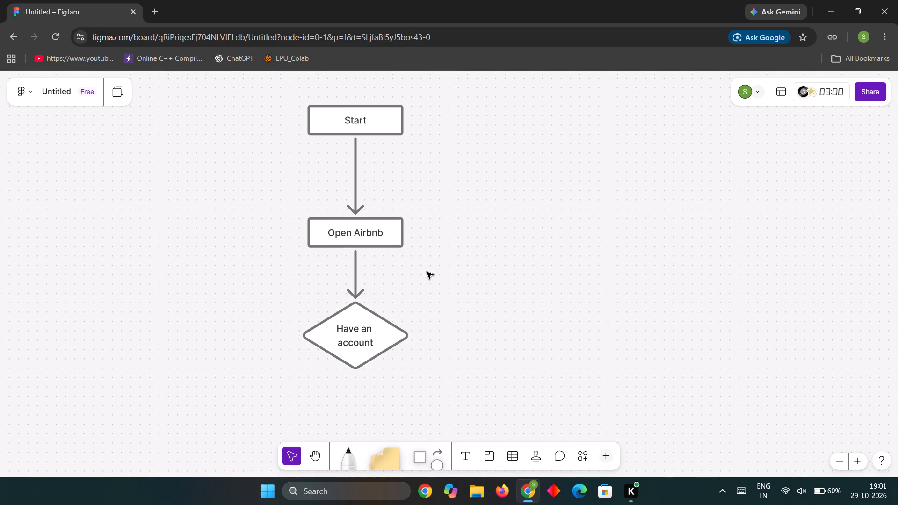
Move the Open Airbnb box straight up closer to the Start box, shortening the arrow between them.
click(384, 237)
drag(390, 236, 389, 224)
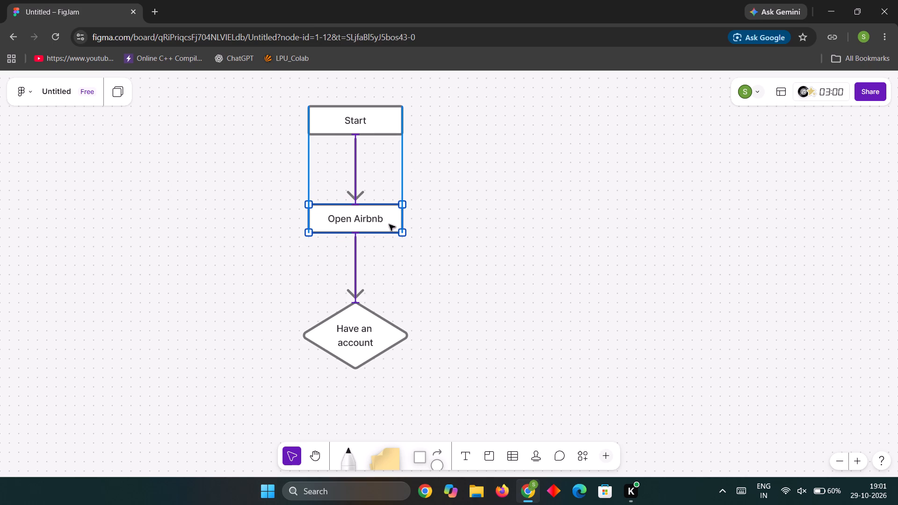
drag(389, 224, 389, 202)
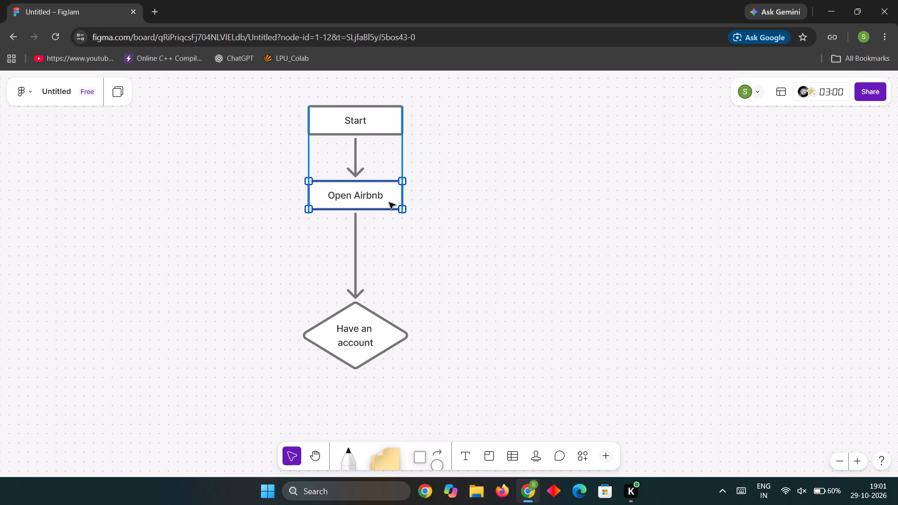
drag(389, 202, 389, 195)
click(438, 291)
Move the Have an account diamond straight up toward Open Airbnb, matching the gap between Start and Open Airbnb.
click(391, 338)
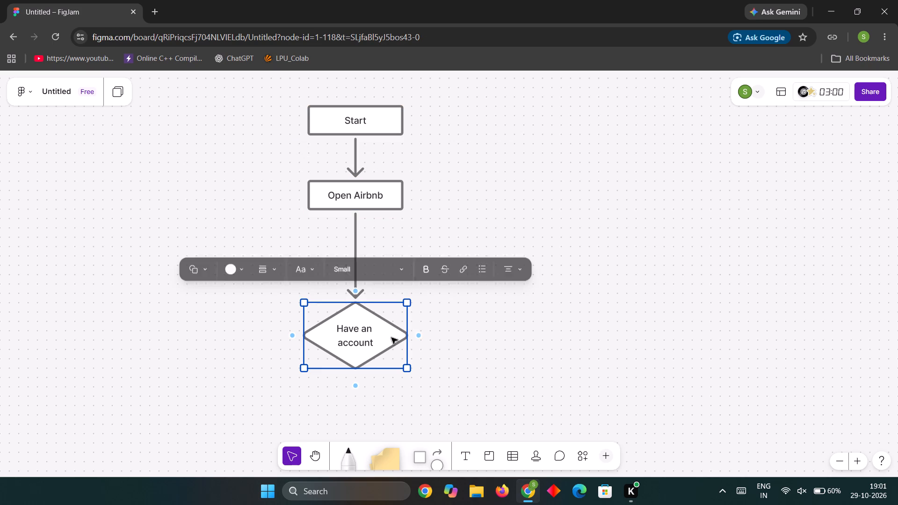
drag(391, 338, 392, 281)
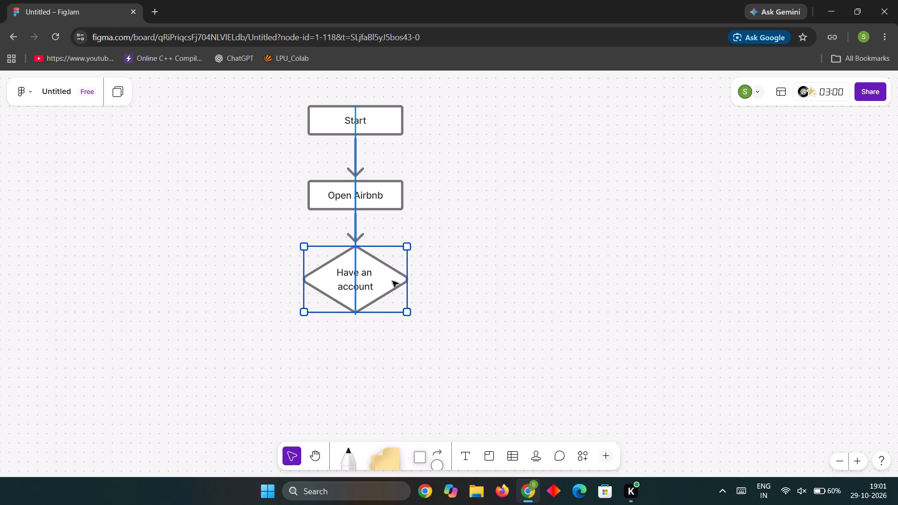
drag(392, 281, 393, 289)
click(465, 311)
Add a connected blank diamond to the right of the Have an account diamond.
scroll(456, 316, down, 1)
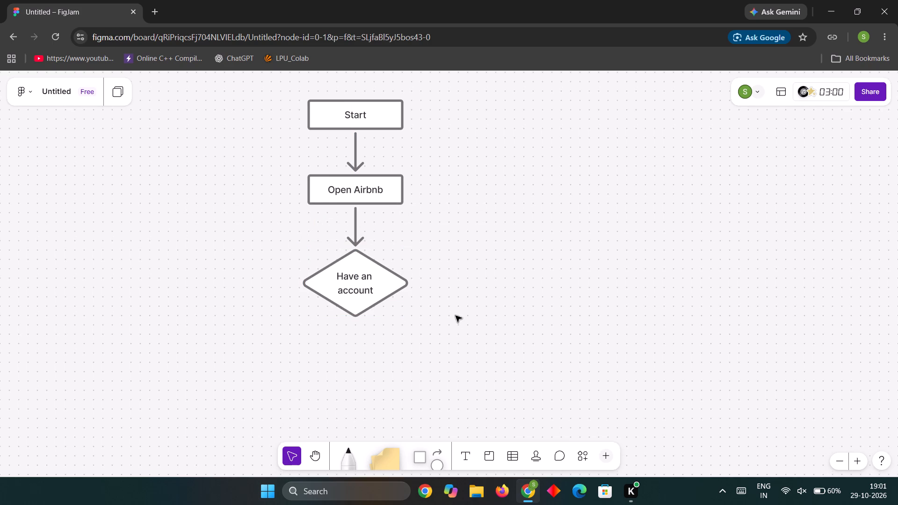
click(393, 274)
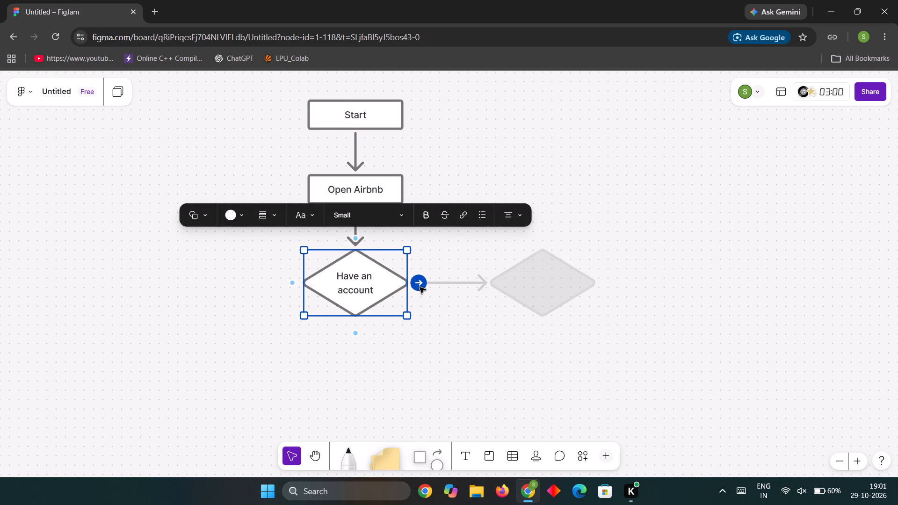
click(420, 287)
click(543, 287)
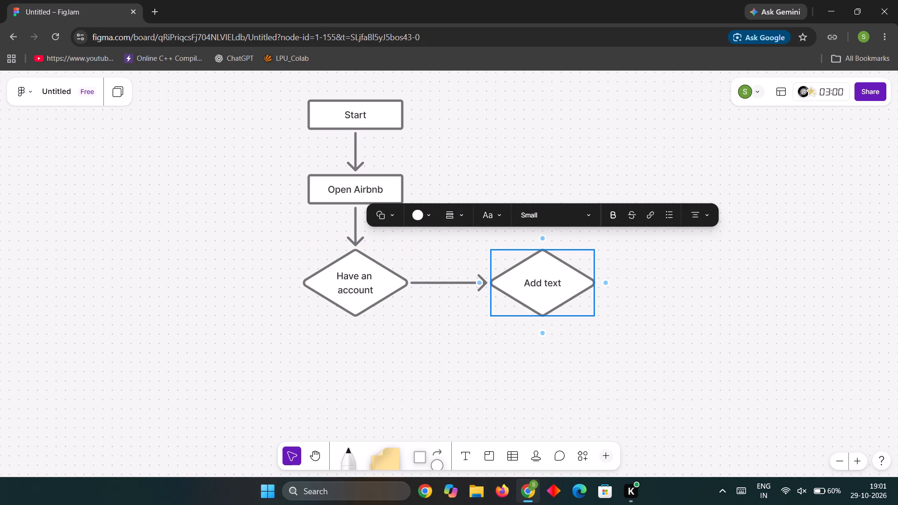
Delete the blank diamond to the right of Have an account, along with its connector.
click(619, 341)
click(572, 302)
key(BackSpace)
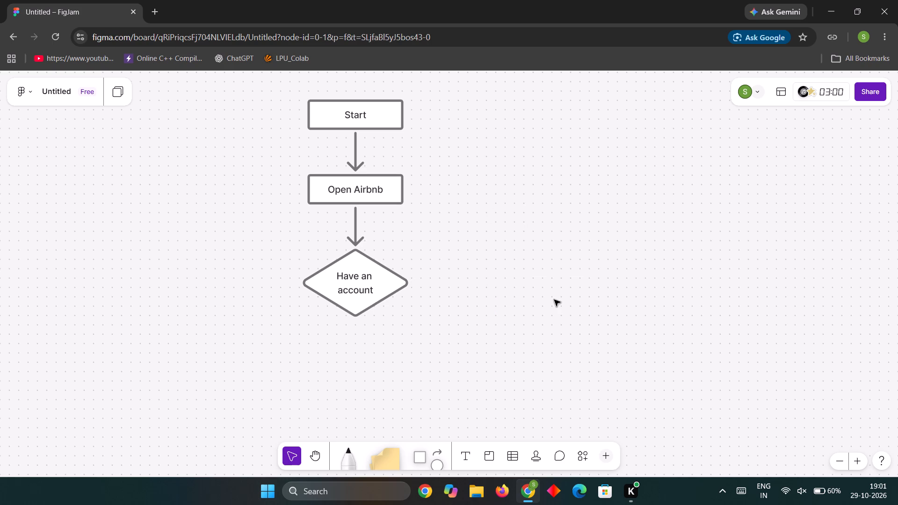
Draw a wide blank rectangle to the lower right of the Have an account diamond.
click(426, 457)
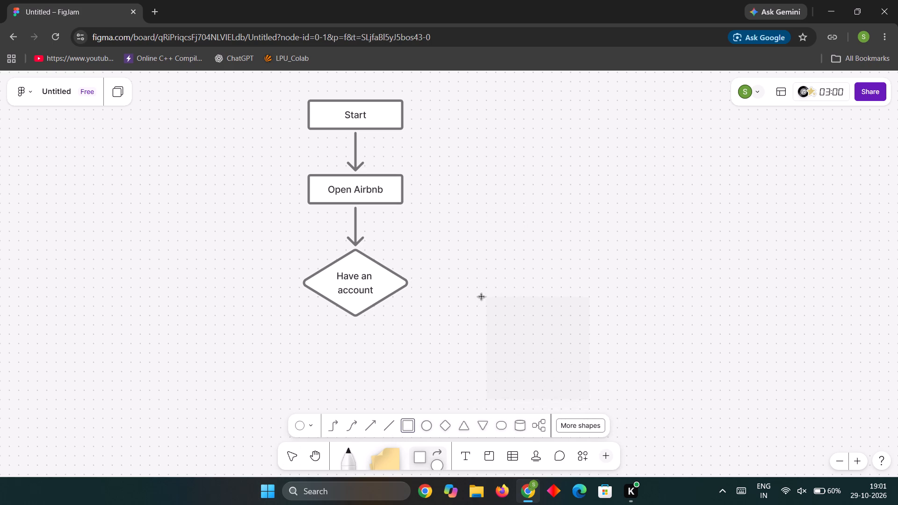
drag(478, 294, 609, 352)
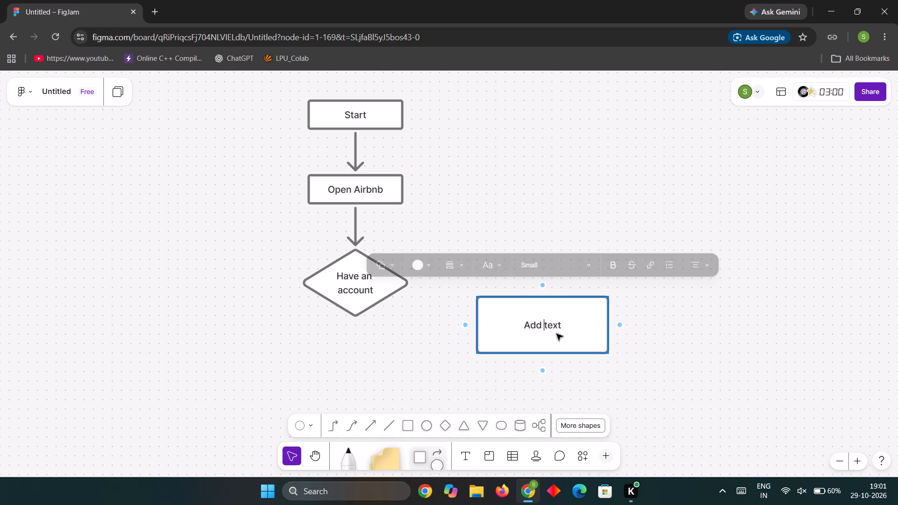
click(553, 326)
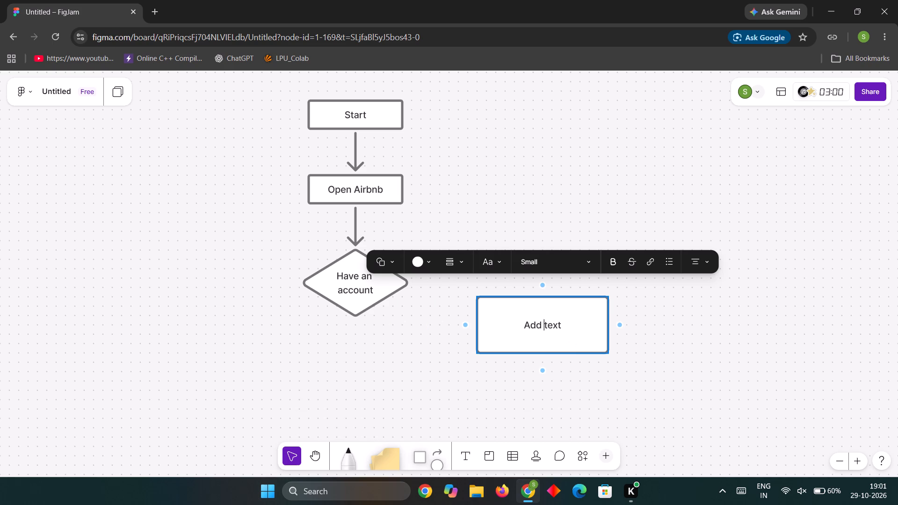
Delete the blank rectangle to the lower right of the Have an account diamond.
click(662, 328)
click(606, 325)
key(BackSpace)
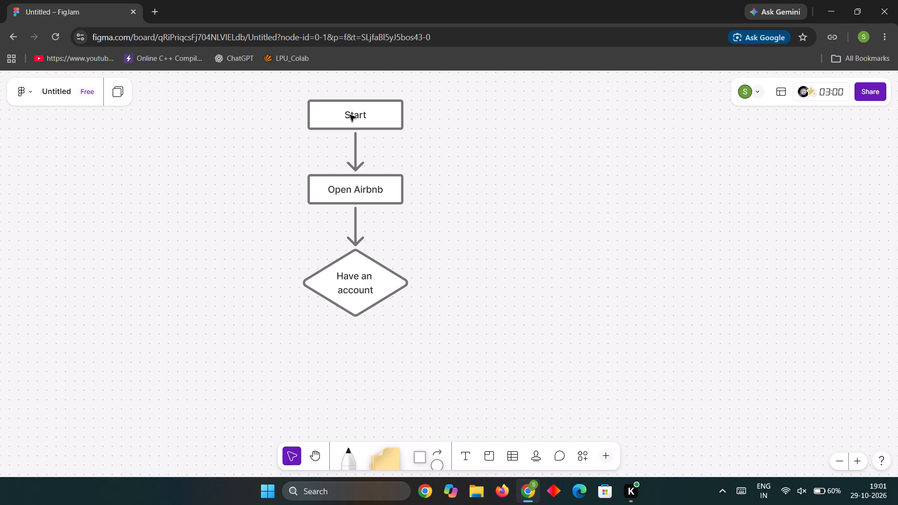
Duplicate the Start rectangle and place the copy to the lower right of the Have an account diamond.
click(350, 115)
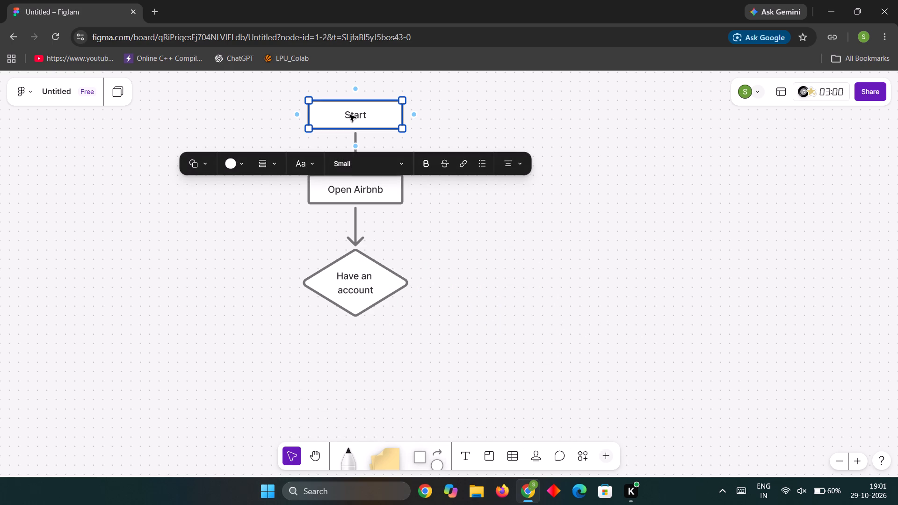
key(ctrl+d)
drag(364, 117, 483, 282)
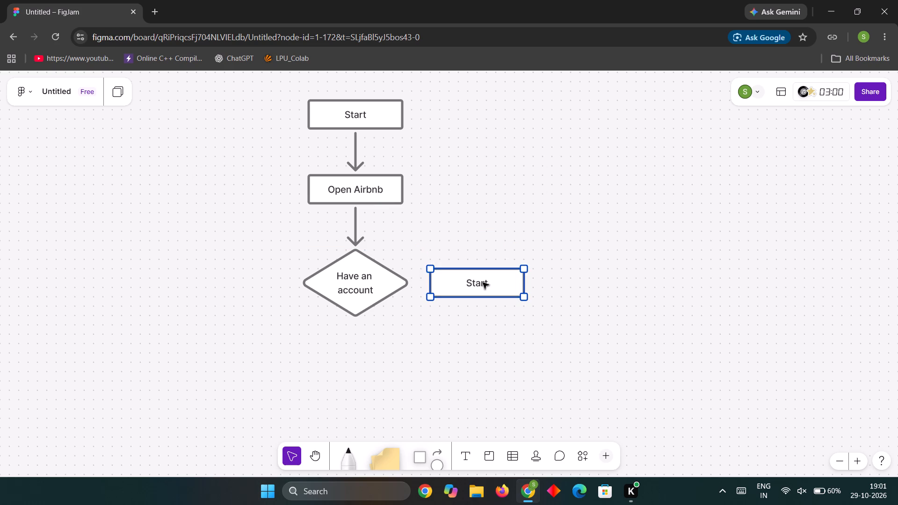
drag(483, 282, 497, 278)
drag(482, 278, 517, 287)
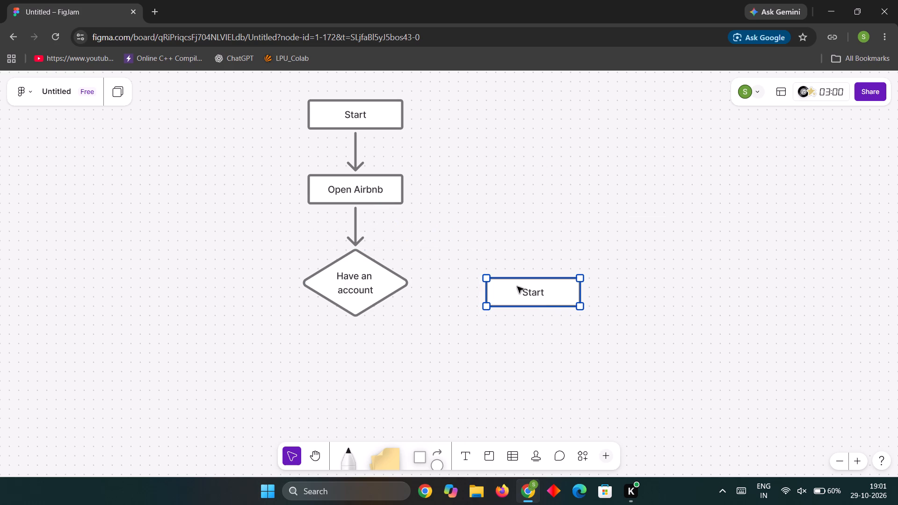
drag(517, 287, 520, 278)
drag(539, 284, 539, 305)
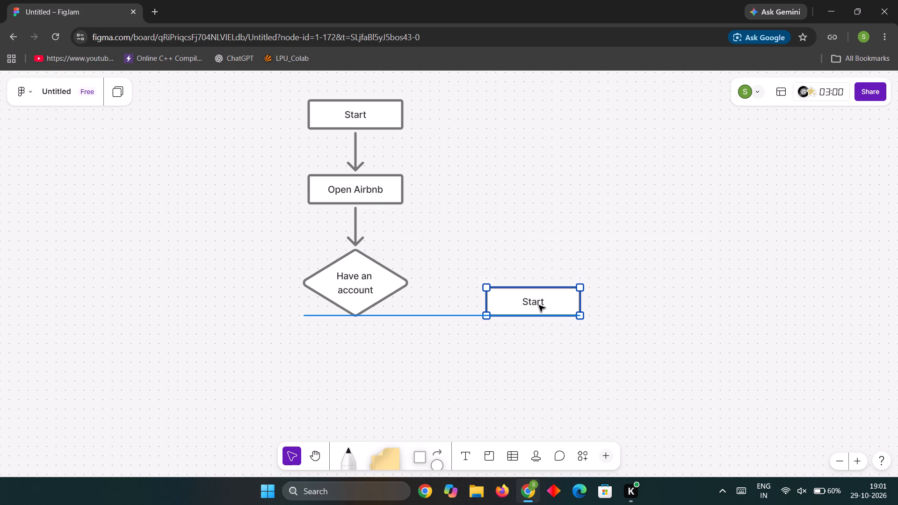
drag(539, 305, 539, 307)
Change the label of the duplicated Start rectangle to Login.
click(542, 300)
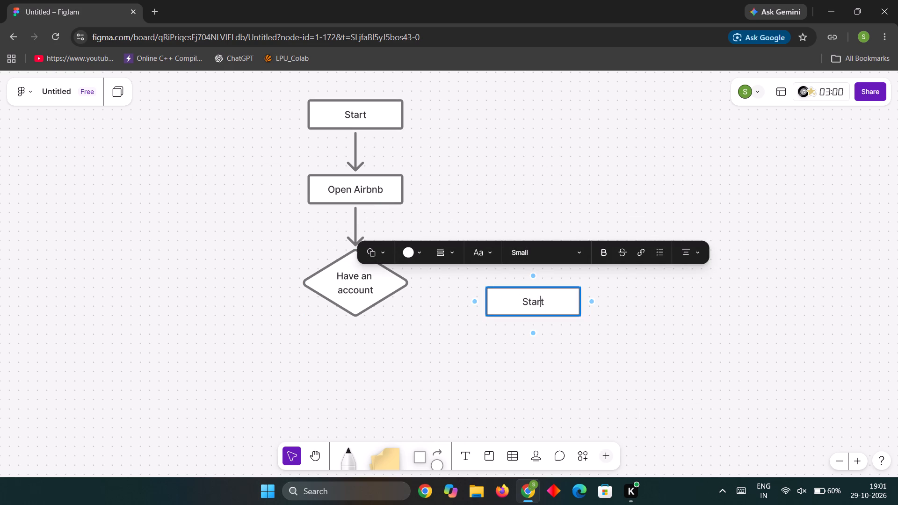
click(544, 304)
key(BackSpace)
key(BackSpace)
key(BackSpace)
key(BackSpace)
key(BackSpace)
text(Login)
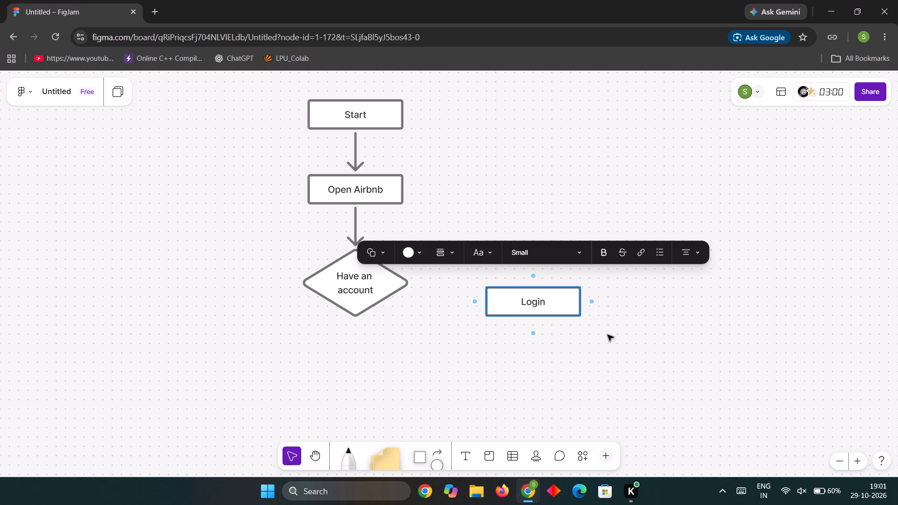
click(608, 335)
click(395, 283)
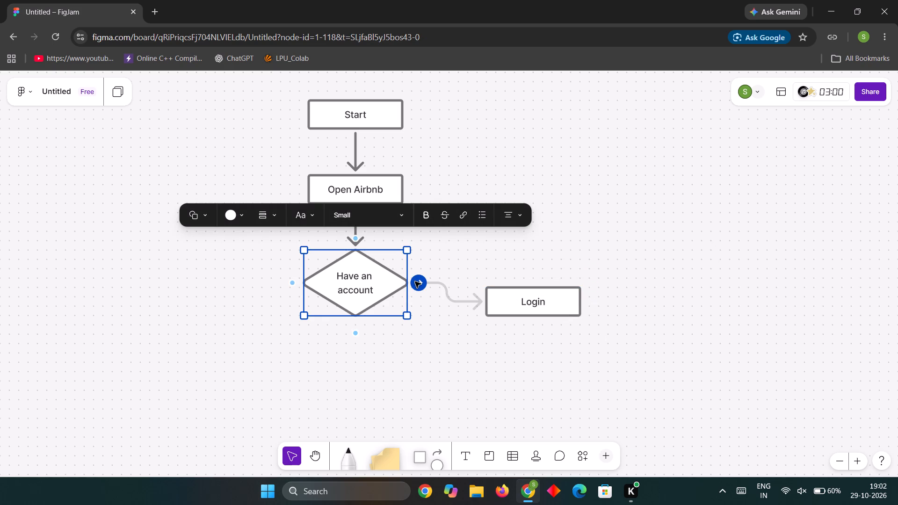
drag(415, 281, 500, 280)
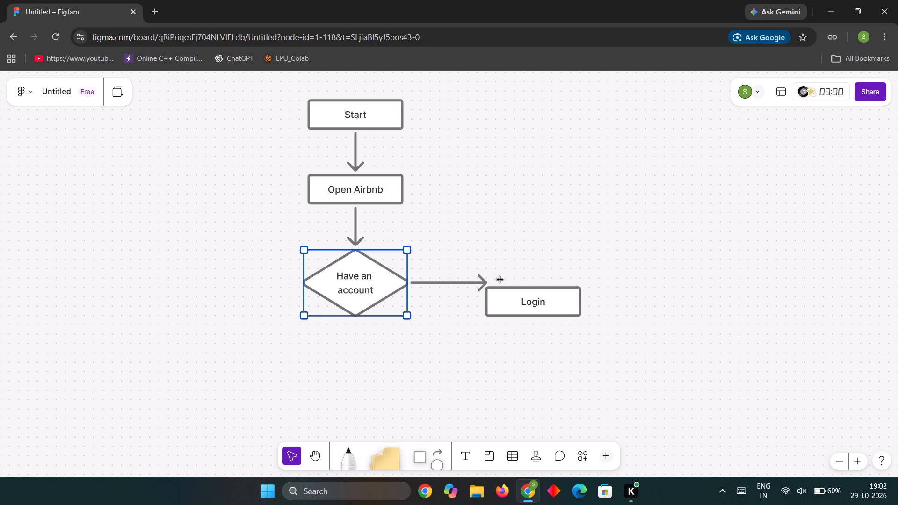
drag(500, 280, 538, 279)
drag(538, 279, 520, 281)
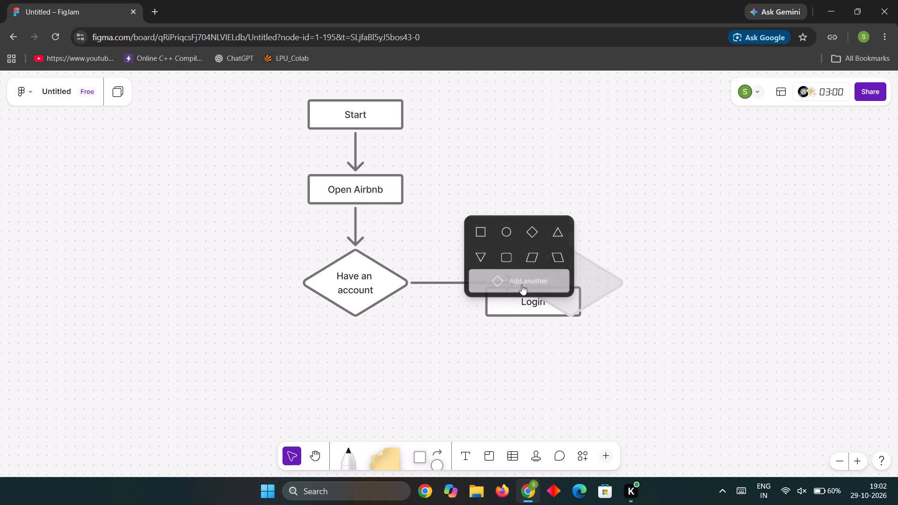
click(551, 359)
Move the Login rectangle further down and slightly left, below the level of the Have an account diamond.
click(550, 302)
drag(549, 302, 548, 324)
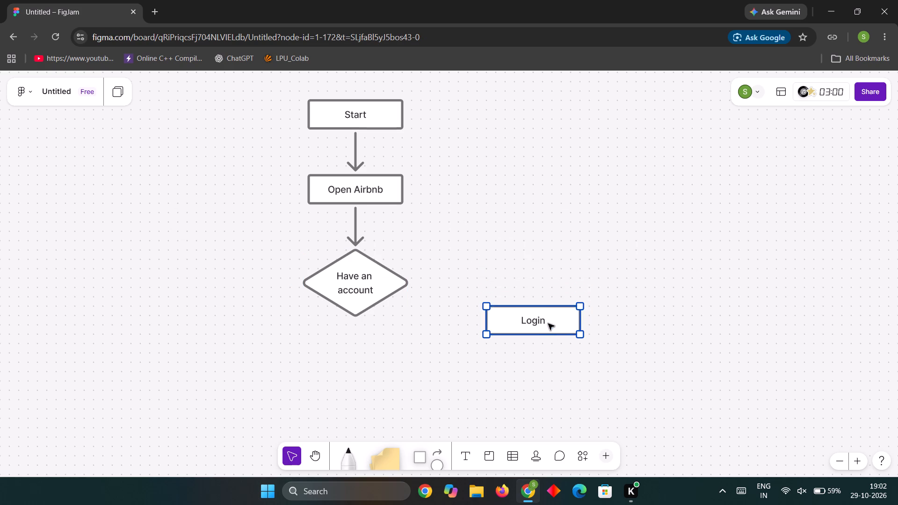
drag(548, 324, 525, 349)
click(424, 256)
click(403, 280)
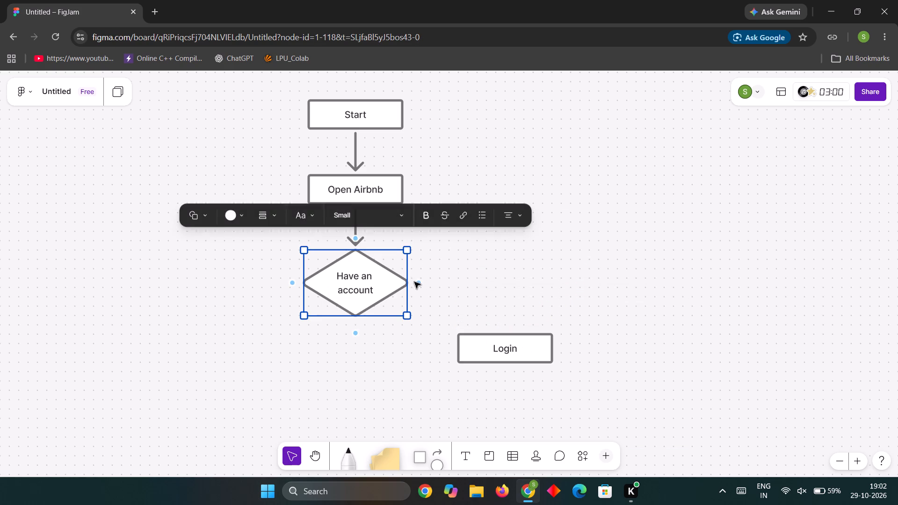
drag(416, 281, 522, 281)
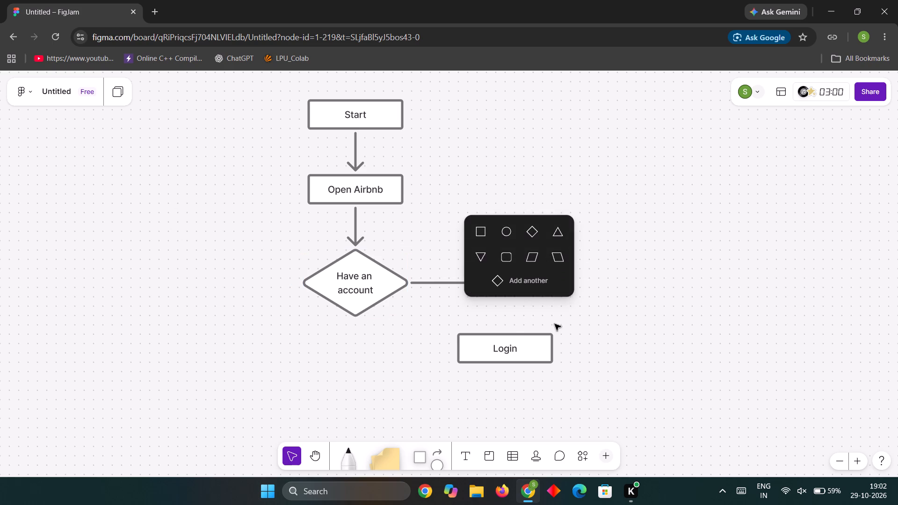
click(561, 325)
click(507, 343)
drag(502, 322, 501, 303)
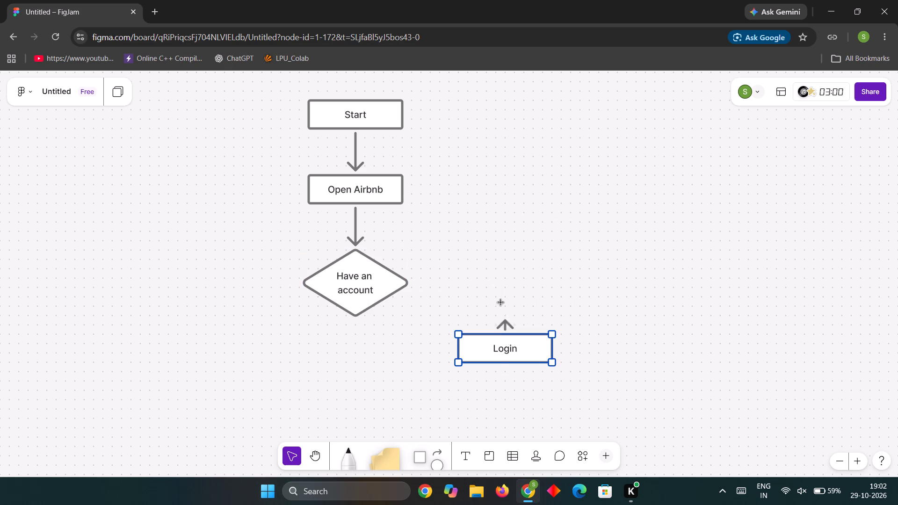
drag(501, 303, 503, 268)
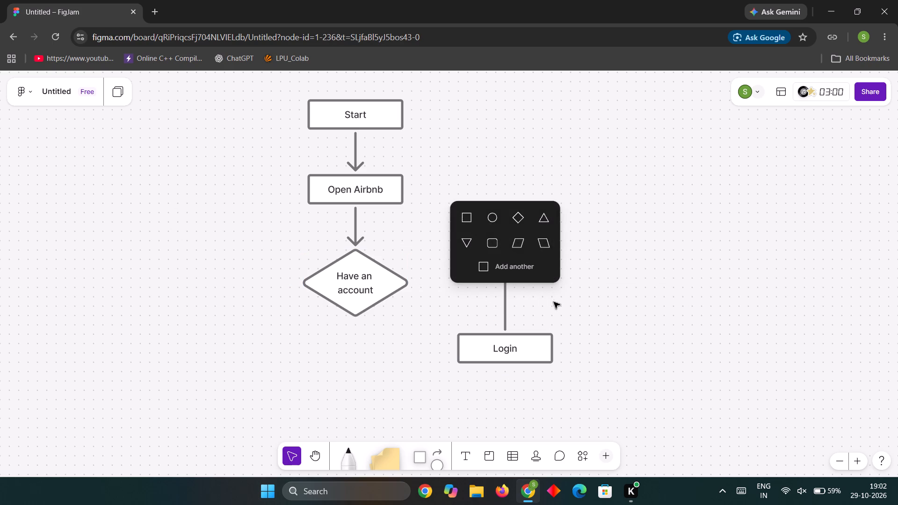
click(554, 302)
Draw a straight vertical arrow from the top centre of the Login rectangle up to the Have an account diamond's mid-height.
click(421, 456)
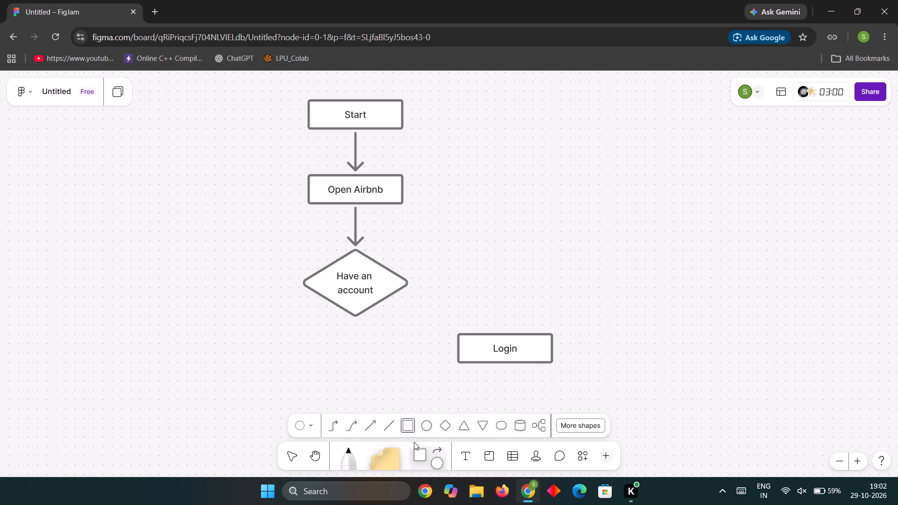
click(372, 426)
click(506, 333)
click(503, 274)
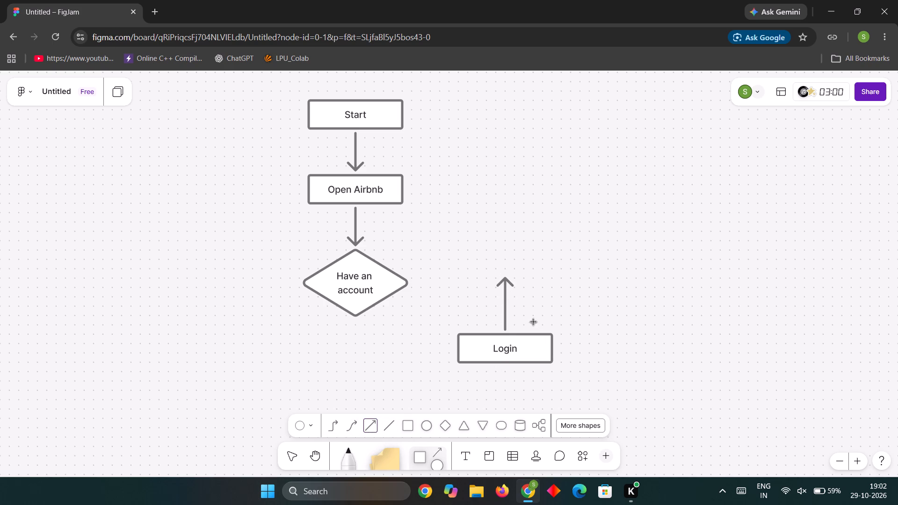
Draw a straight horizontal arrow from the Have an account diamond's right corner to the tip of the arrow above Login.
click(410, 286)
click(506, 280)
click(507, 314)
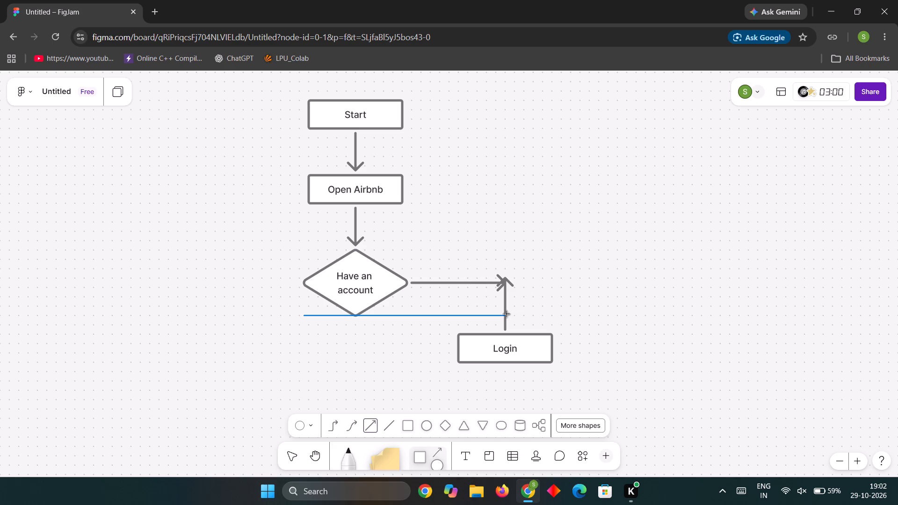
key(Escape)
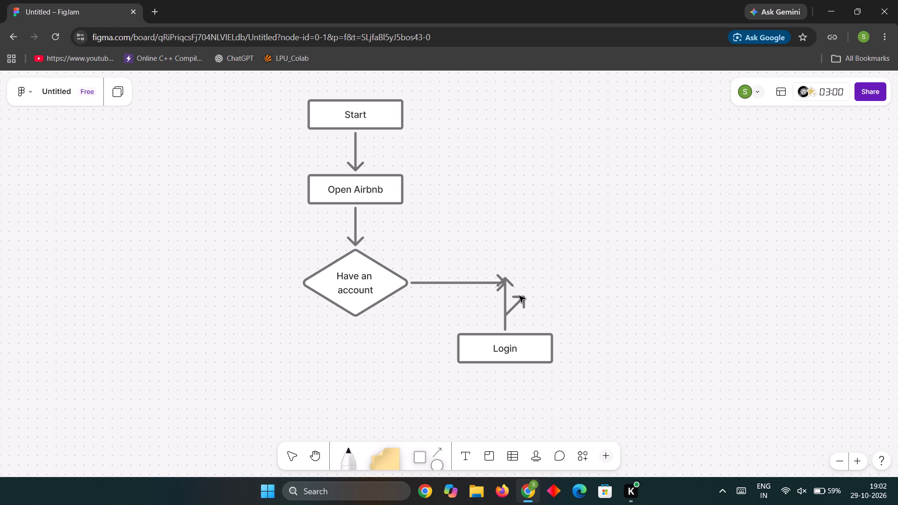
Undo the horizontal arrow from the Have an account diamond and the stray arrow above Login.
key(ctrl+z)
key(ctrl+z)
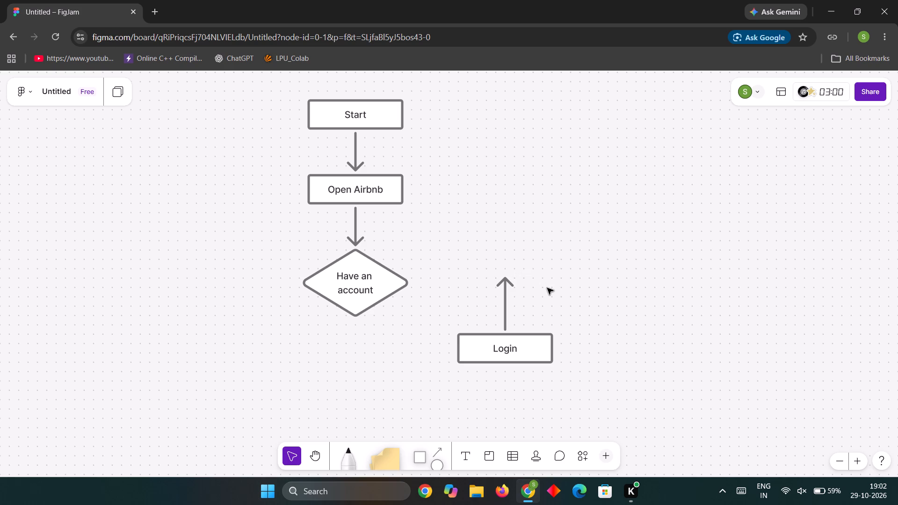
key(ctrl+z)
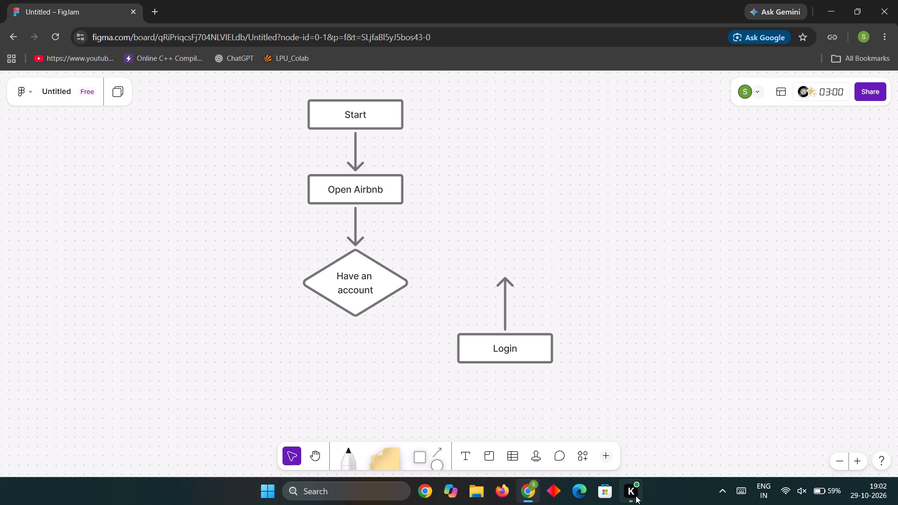
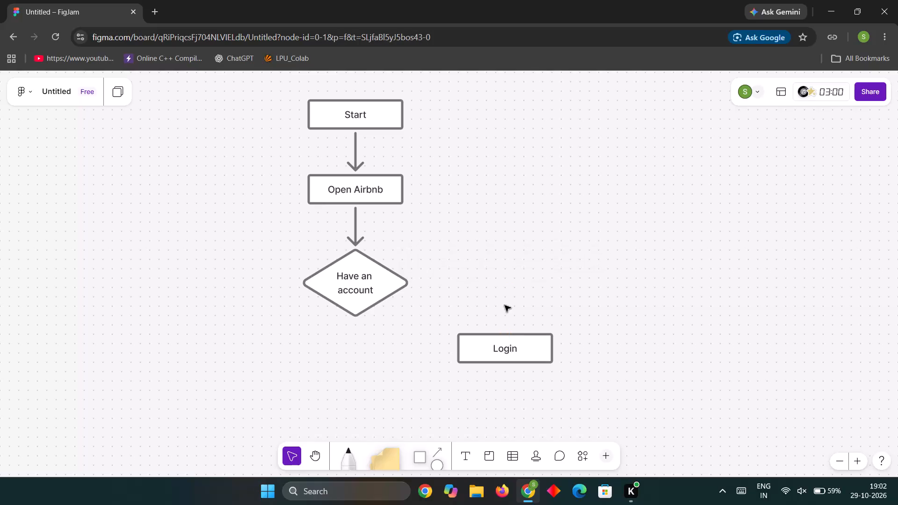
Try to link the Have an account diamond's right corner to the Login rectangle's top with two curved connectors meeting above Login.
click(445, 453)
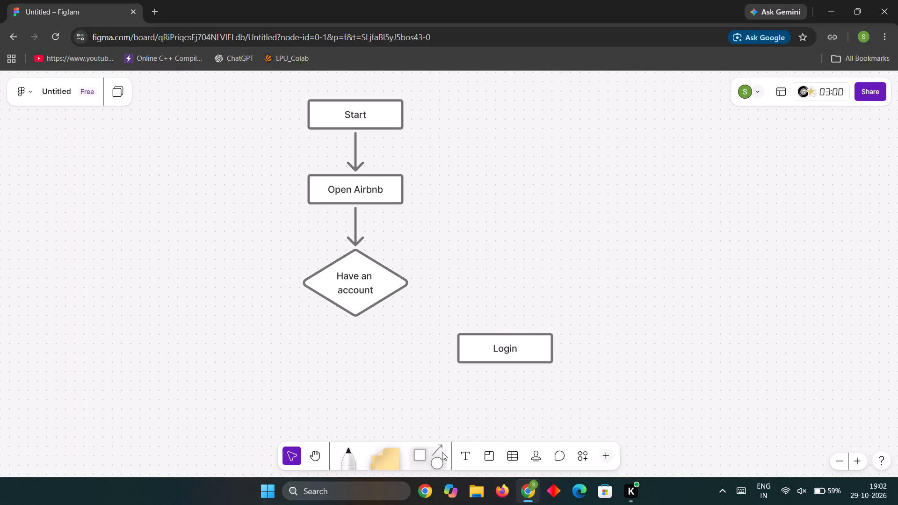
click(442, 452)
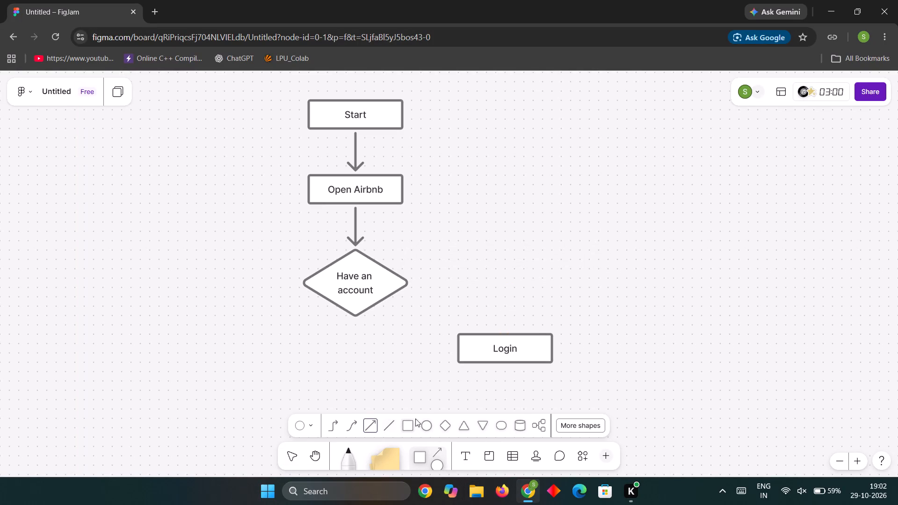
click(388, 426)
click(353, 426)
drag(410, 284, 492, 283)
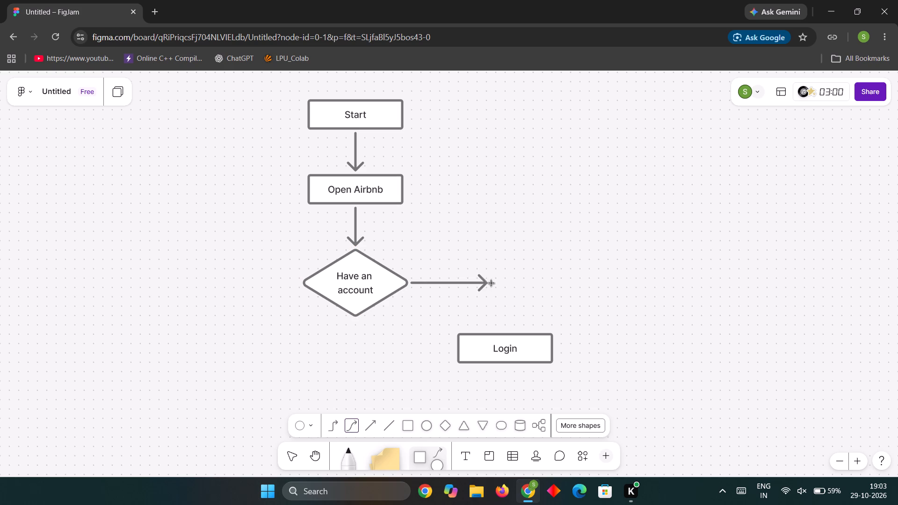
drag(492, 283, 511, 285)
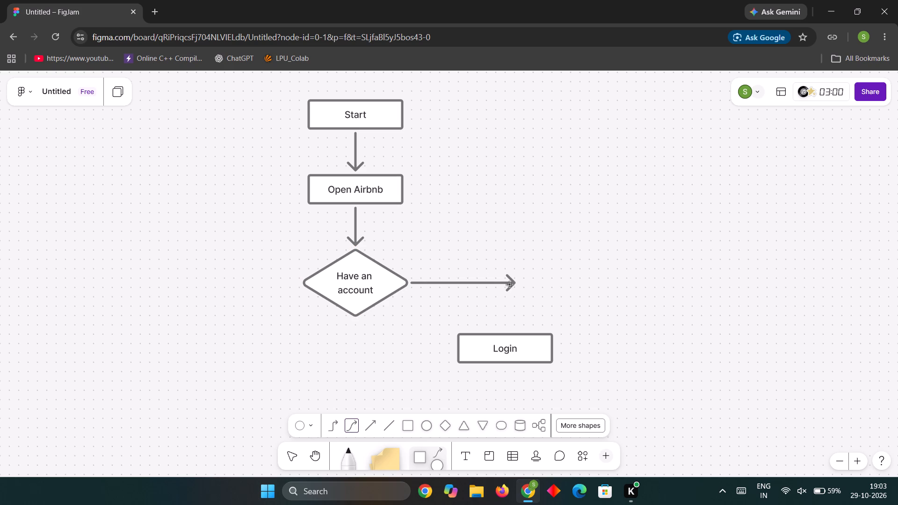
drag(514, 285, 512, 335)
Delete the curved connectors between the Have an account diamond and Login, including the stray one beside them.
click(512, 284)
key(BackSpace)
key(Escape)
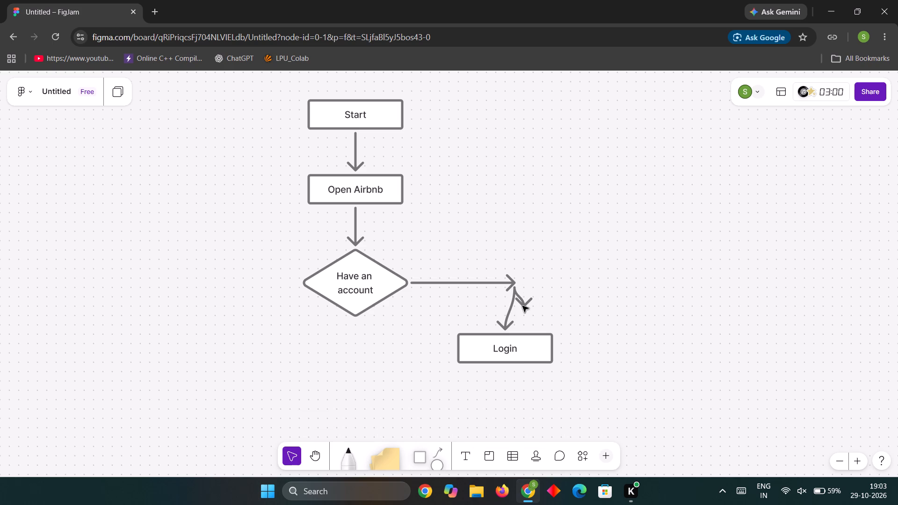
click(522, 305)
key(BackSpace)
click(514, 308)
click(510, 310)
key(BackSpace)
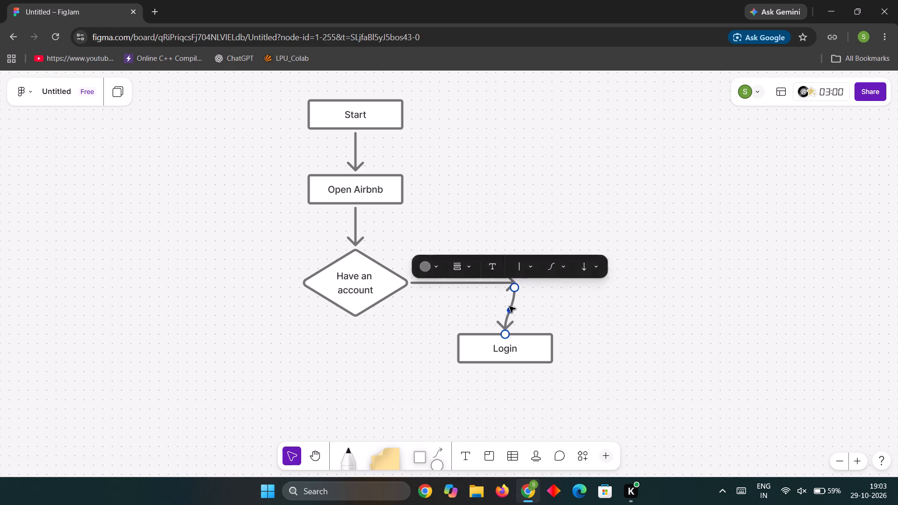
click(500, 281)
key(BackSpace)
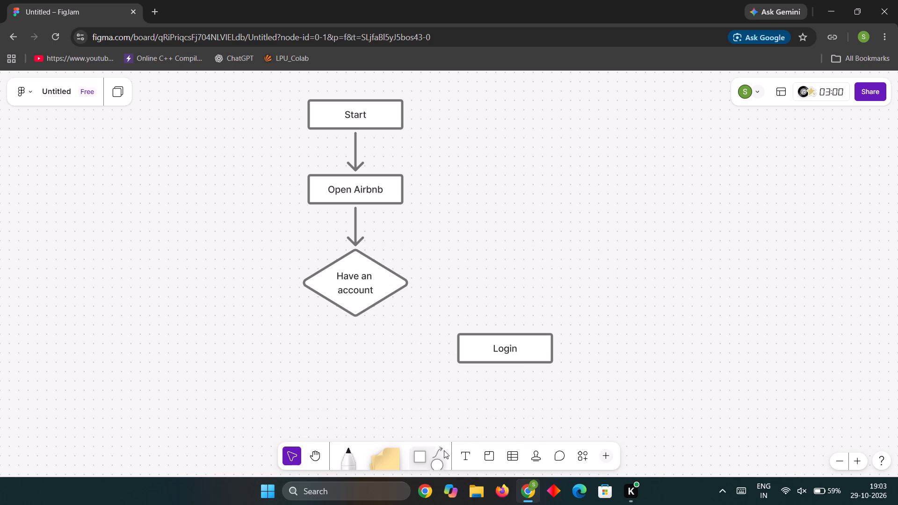
Draw a plain horizontal line from the Have an account diamond's right corner to a point directly above Login's centre.
click(442, 453)
click(390, 426)
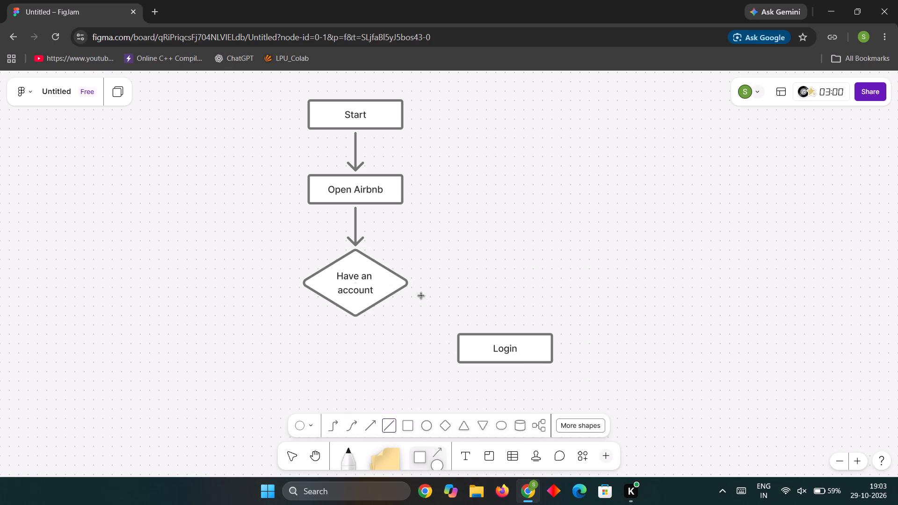
click(410, 282)
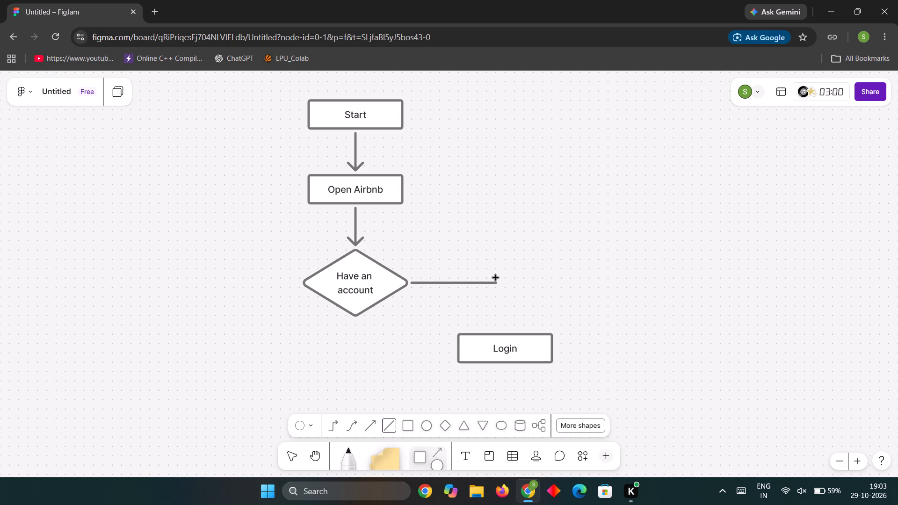
click(508, 278)
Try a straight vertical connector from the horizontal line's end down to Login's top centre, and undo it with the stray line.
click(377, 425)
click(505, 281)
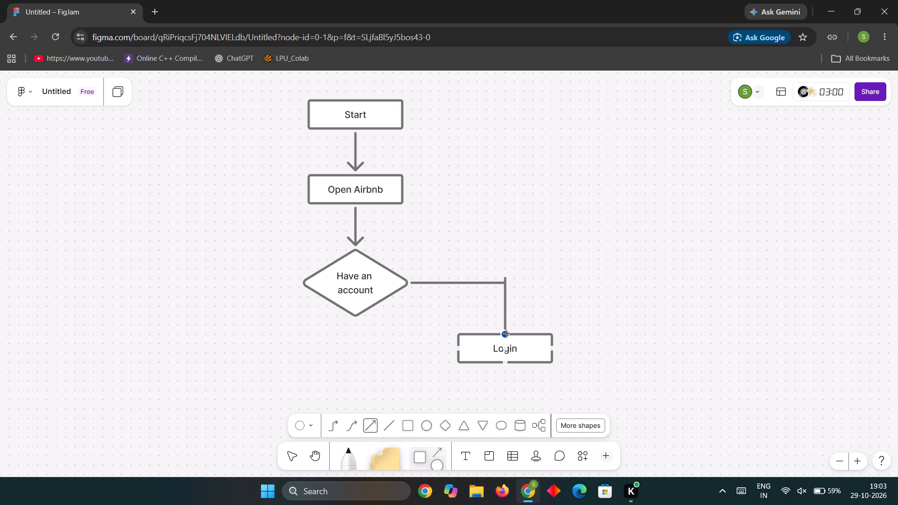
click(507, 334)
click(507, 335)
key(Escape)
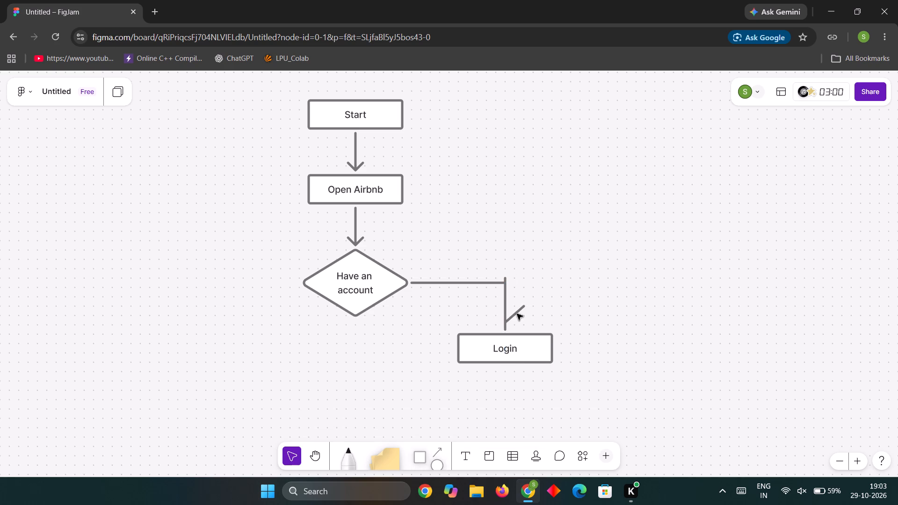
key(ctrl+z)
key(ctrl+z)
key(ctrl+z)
Draw a straight vertical line from Login's top centre up to the horizontal line's end, and delete the stray short line beside it.
click(442, 450)
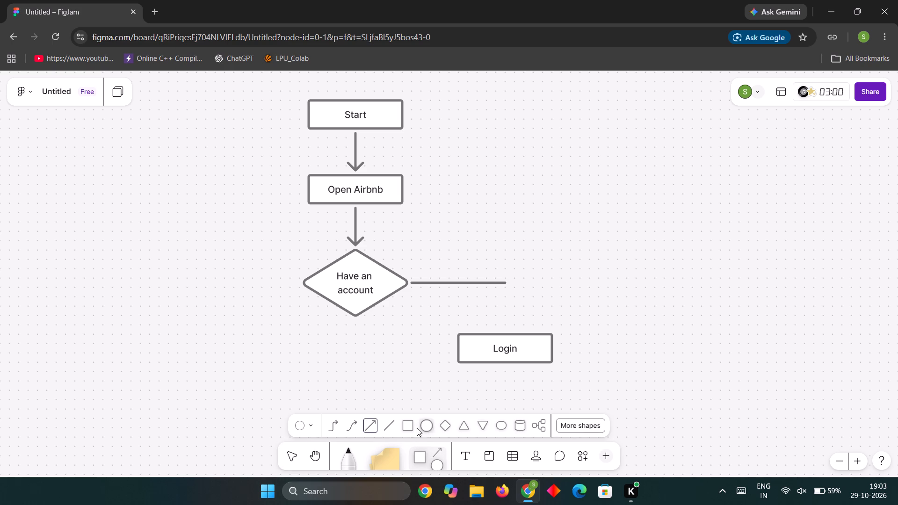
click(365, 426)
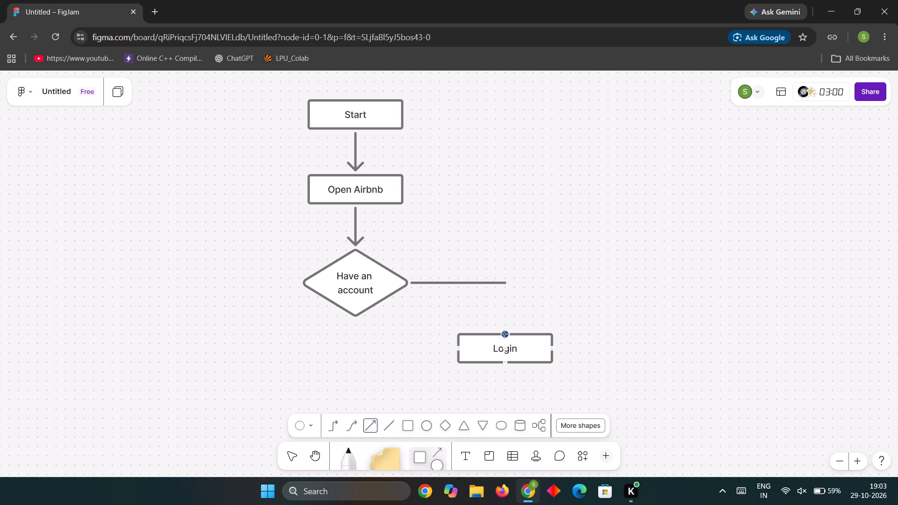
click(505, 334)
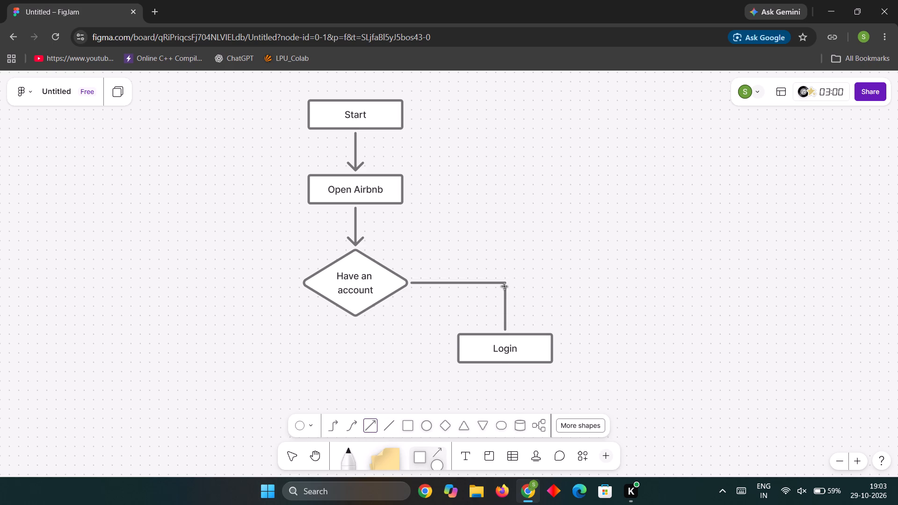
click(505, 287)
click(527, 310)
key(Escape)
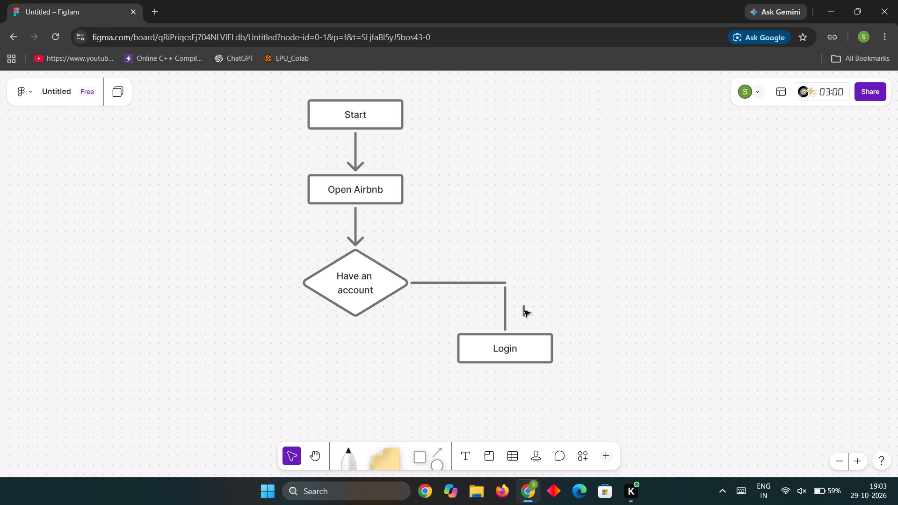
click(524, 310)
key(BackSpace)
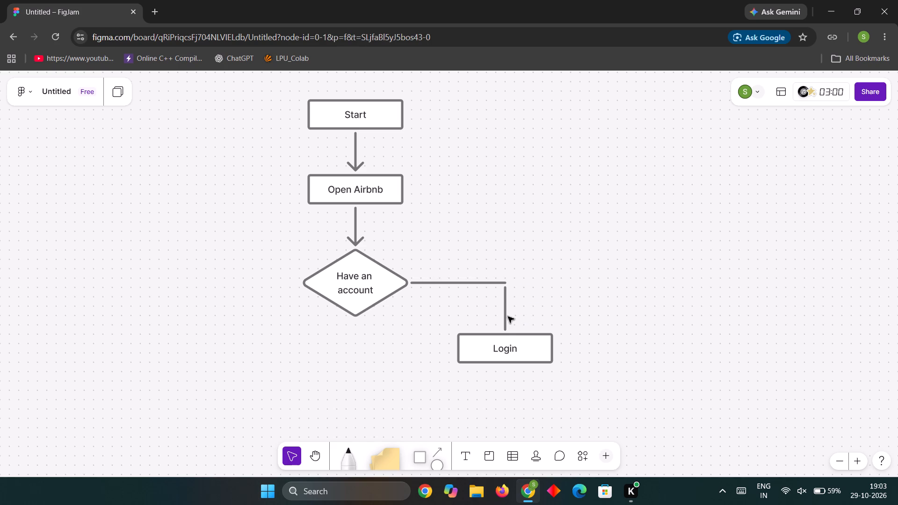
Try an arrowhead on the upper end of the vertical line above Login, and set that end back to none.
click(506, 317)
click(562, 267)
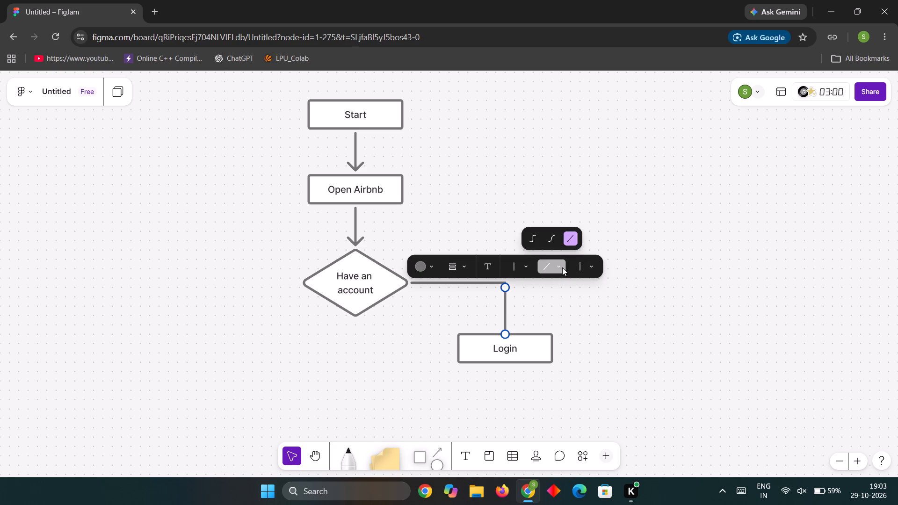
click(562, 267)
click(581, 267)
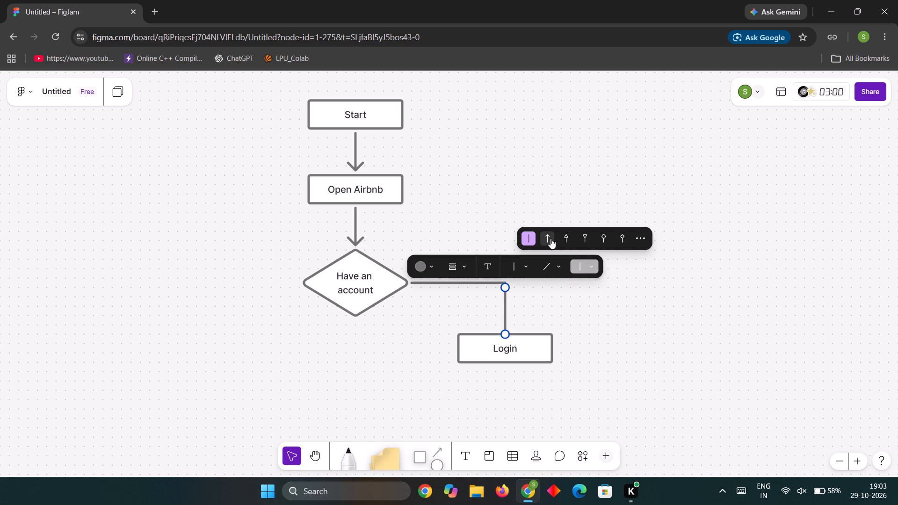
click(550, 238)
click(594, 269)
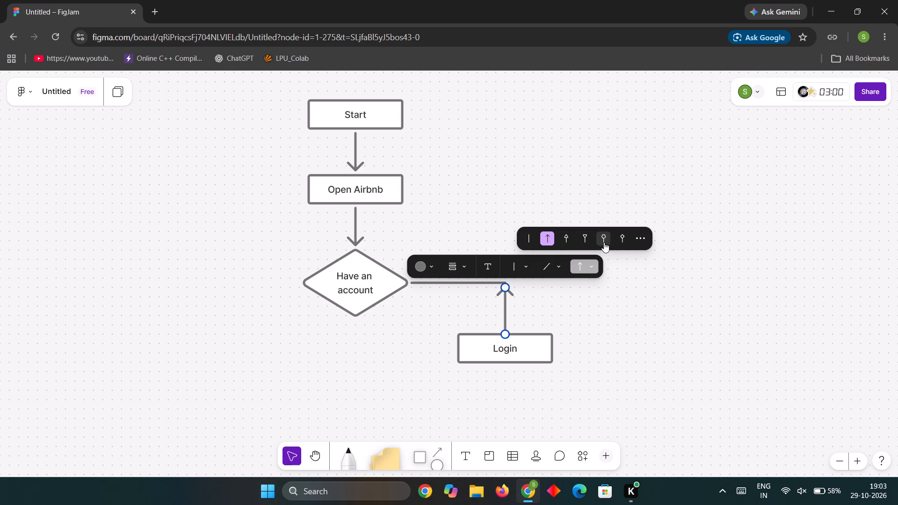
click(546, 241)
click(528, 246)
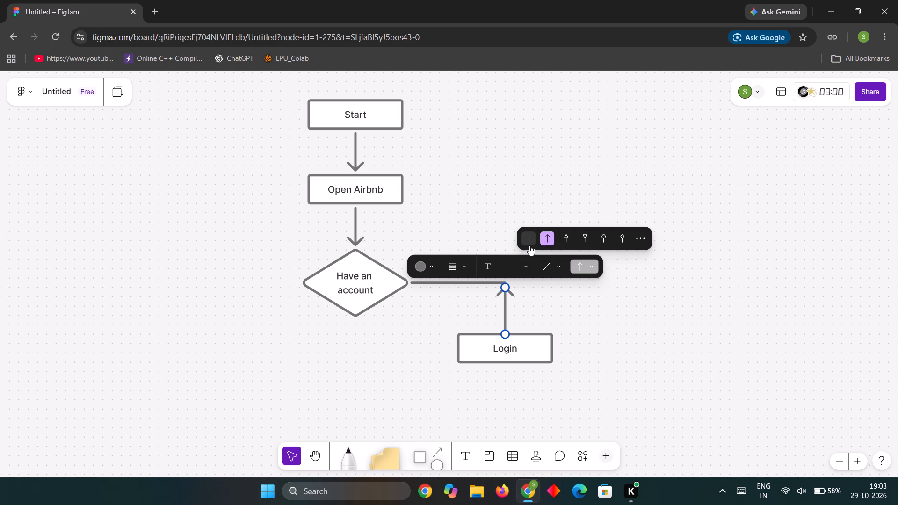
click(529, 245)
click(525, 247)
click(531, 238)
Add a line arrowhead to the Login end of the vertical line so that it points down at Login.
click(527, 267)
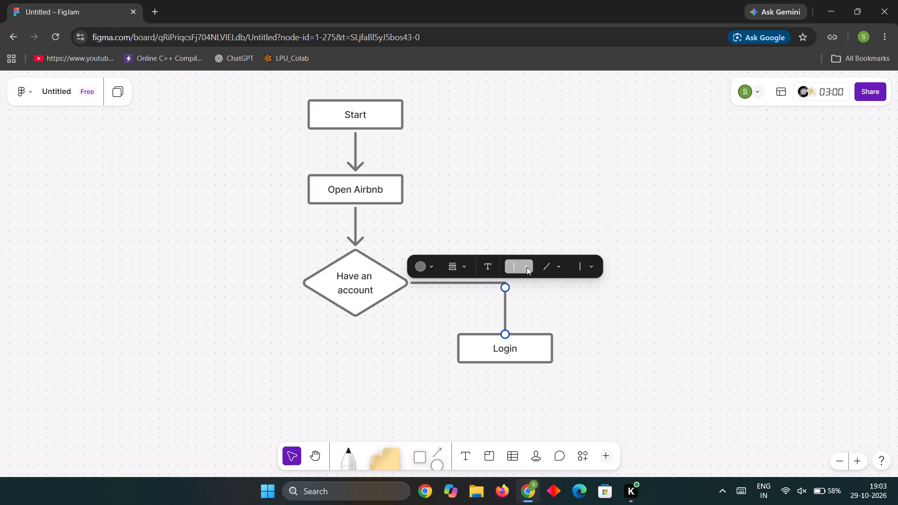
click(481, 235)
click(552, 315)
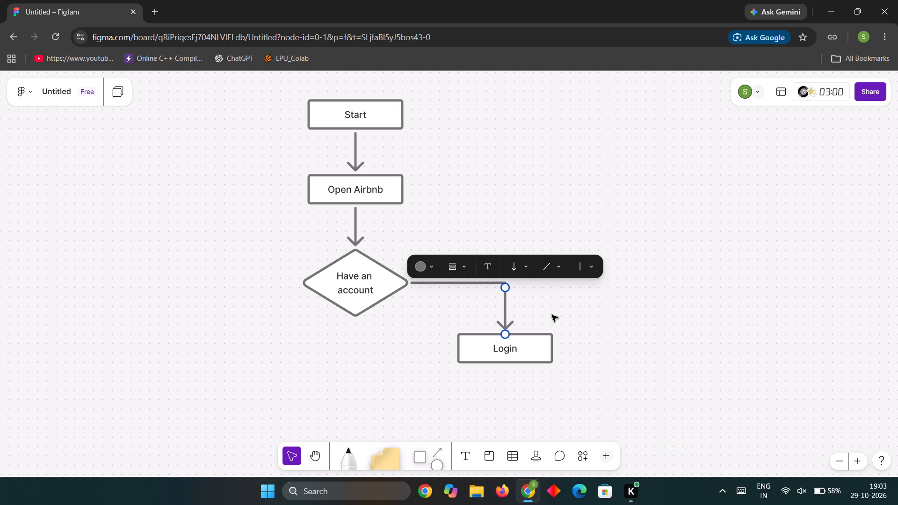
Nudge the vertical arrow's upper end up to meet the end of the horizontal line in a clean corner.
click(507, 308)
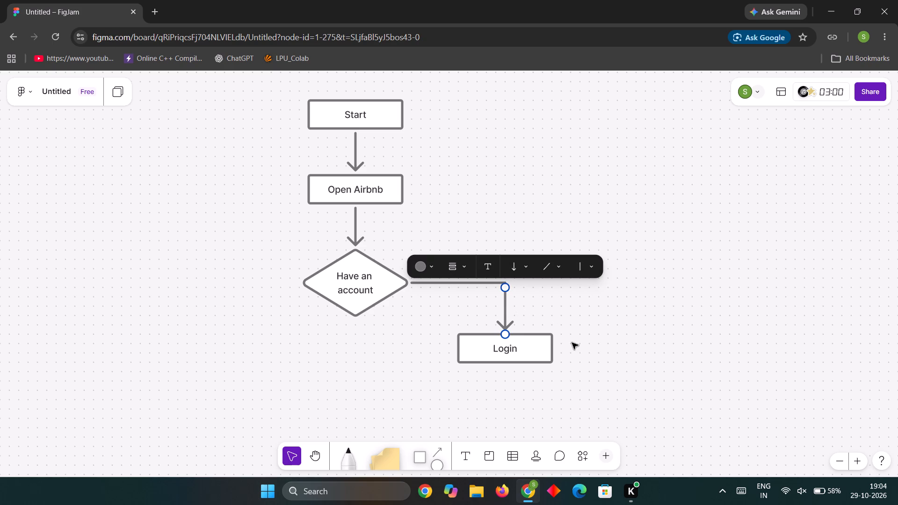
key(Up)
key(Up)
key(Up)
key(Up)
key(Up)
key(Up)
key(Up)
key(Up)
key(Up)
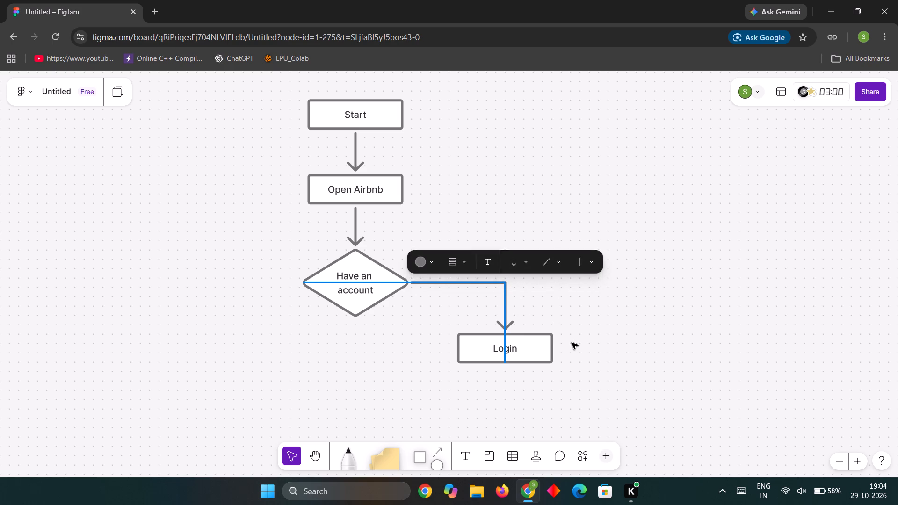
key(Down)
click(572, 343)
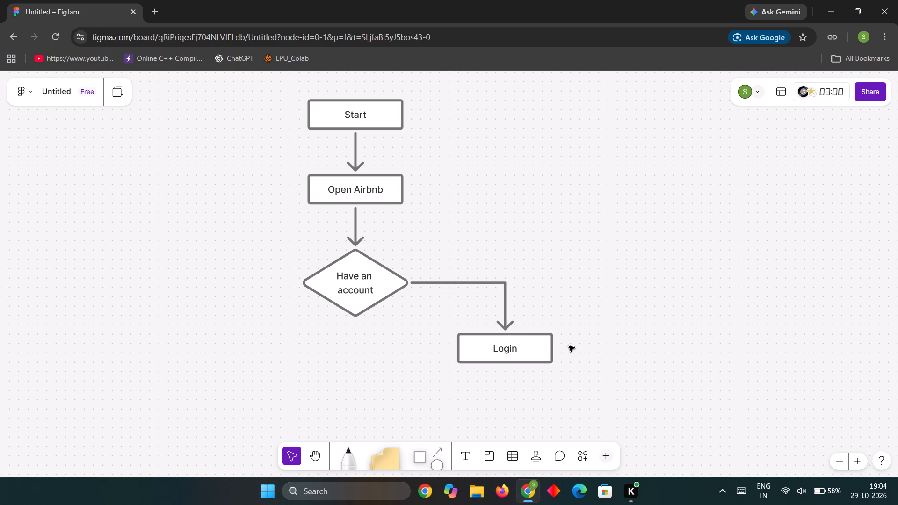
Move the Login rectangle slightly up, keeping it centred under the vertical arrow.
click(535, 349)
drag(535, 349, 532, 344)
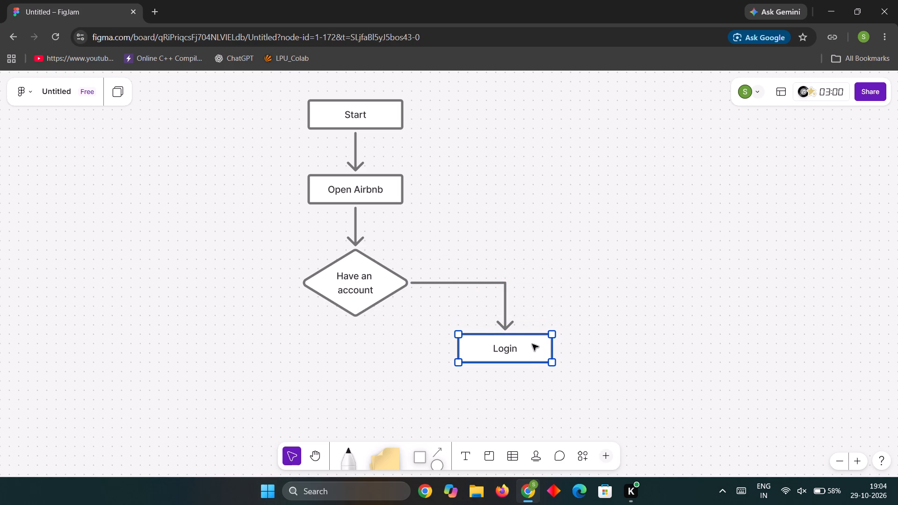
drag(532, 344, 532, 330)
click(609, 340)
Duplicate the Login rectangle with its elbow arrow and place the copy left of the decision diamond, level with the original.
drag(453, 249, 499, 317)
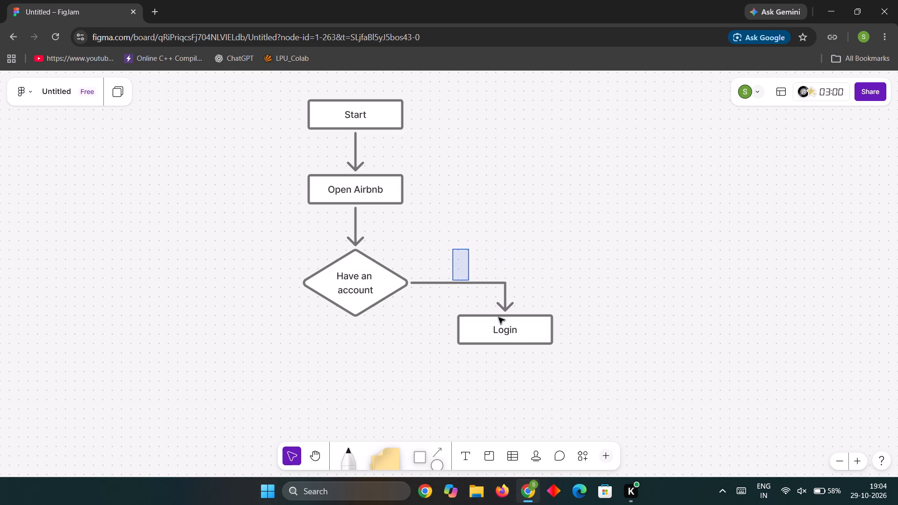
drag(499, 317, 537, 366)
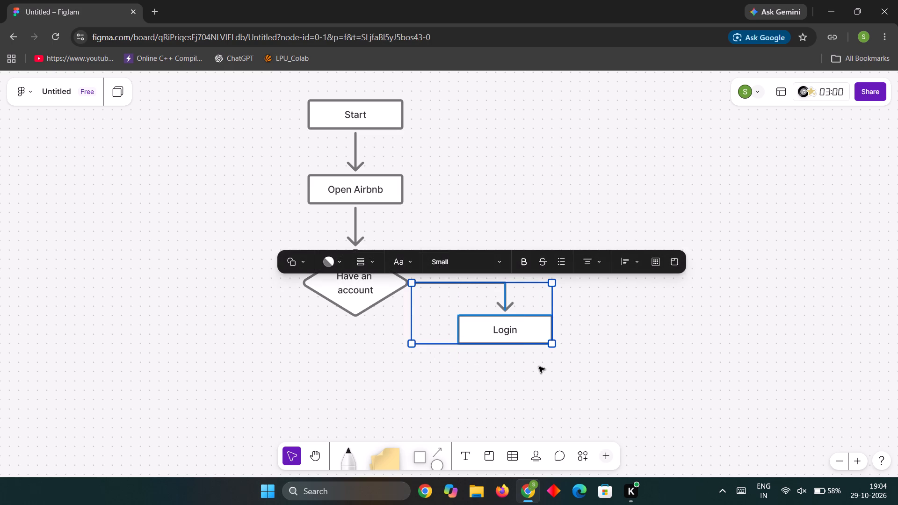
key(ctrl+d)
drag(451, 317, 292, 322)
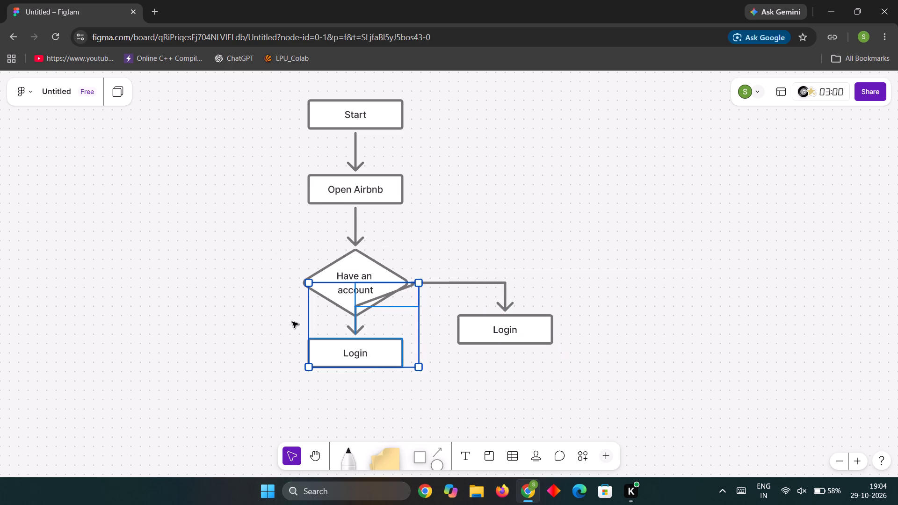
drag(292, 322, 118, 295)
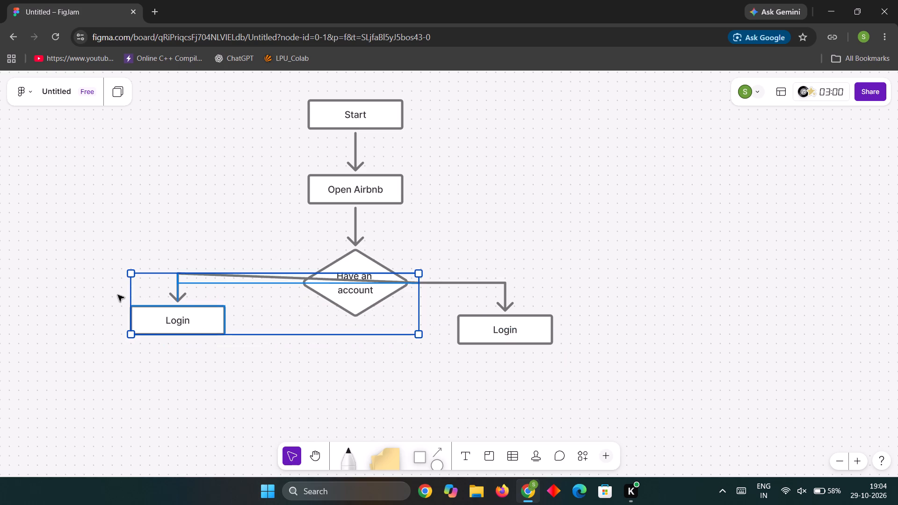
drag(118, 295, 112, 305)
click(293, 355)
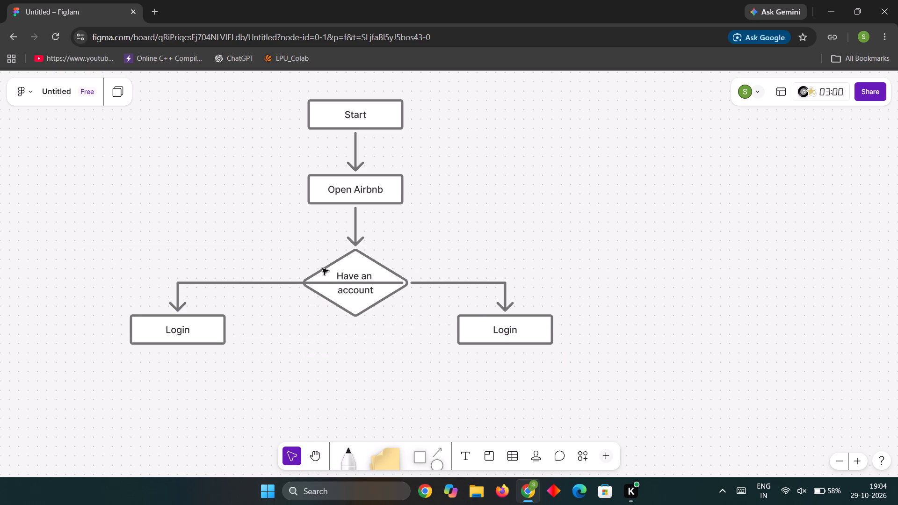
Shorten the copied branch's horizontal line so that it starts at the left corner of the Have an account diamond.
click(274, 284)
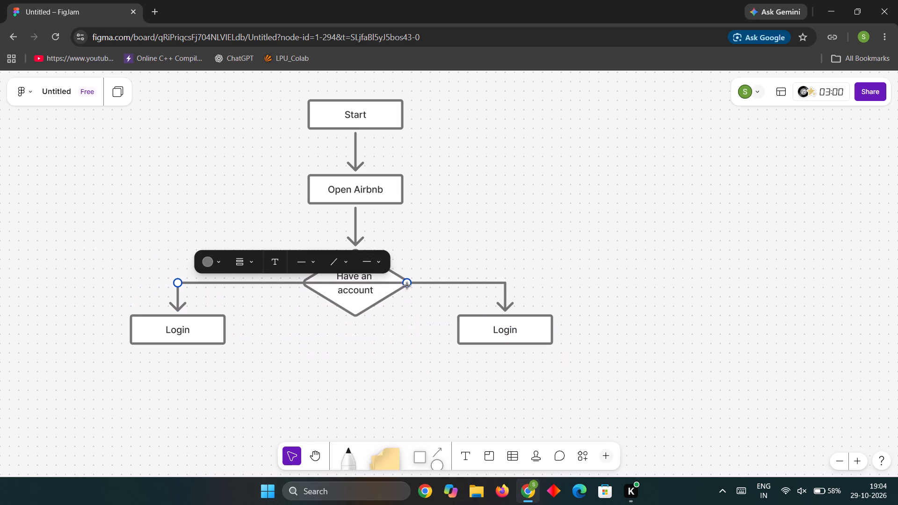
drag(407, 286, 307, 281)
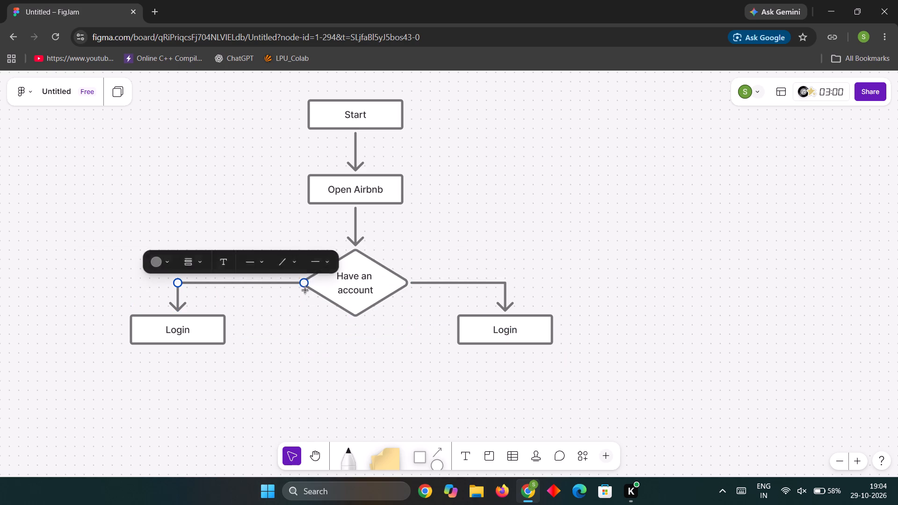
click(297, 315)
click(282, 281)
click(296, 320)
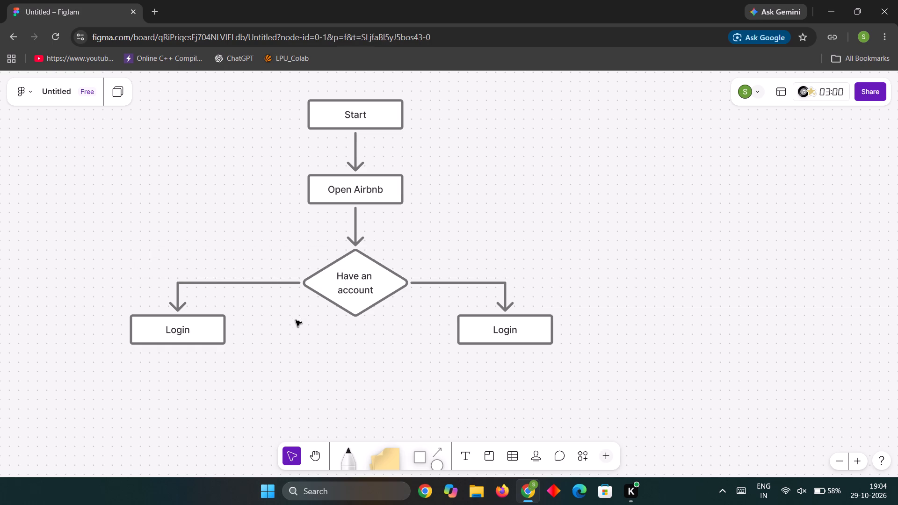
Rename the copied rectangle left of the decision as Sign Up.
scroll(300, 322, down, 2)
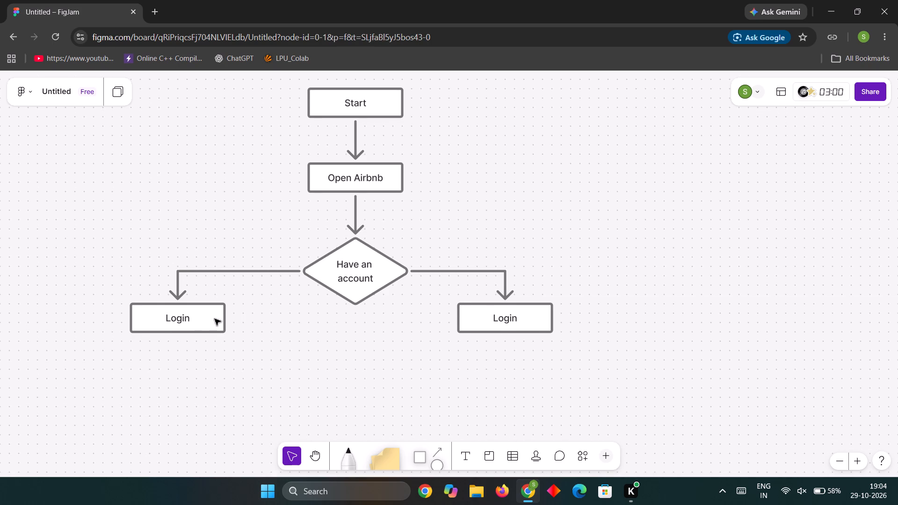
click(198, 319)
double_click(192, 319)
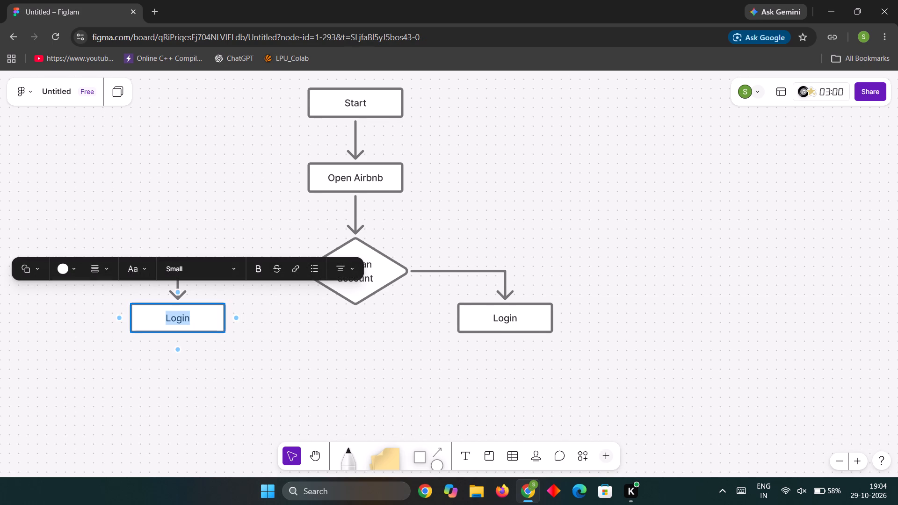
key(BackSpace)
key(shift+s)
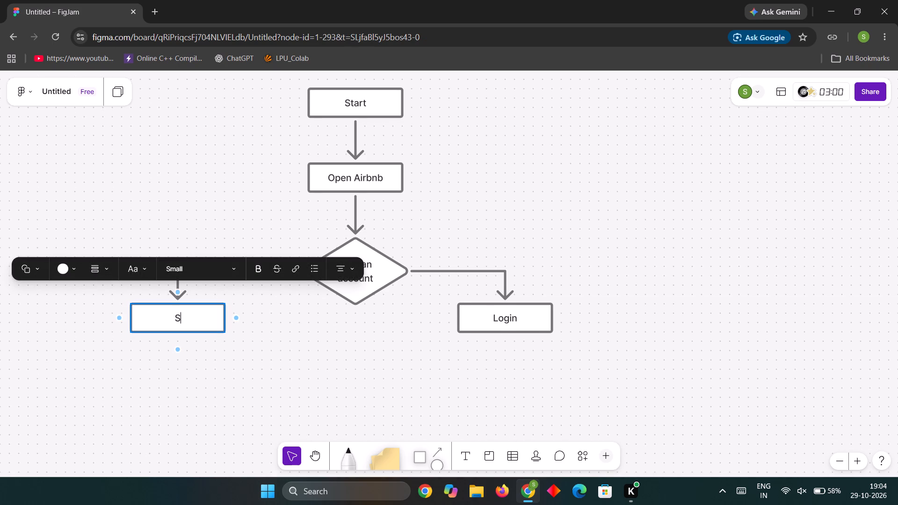
text(ignup)
key(Left)
key(BackSpace)
key(shift+u)
key(Left)
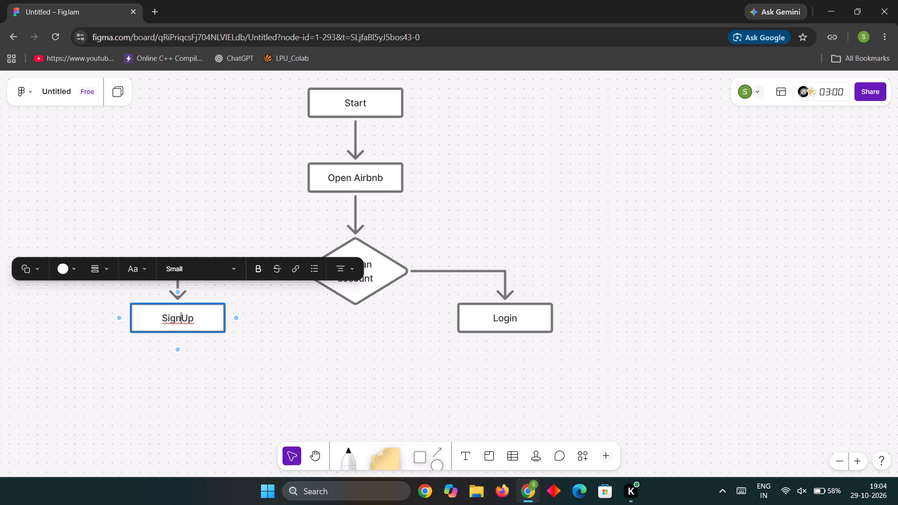
key(space)
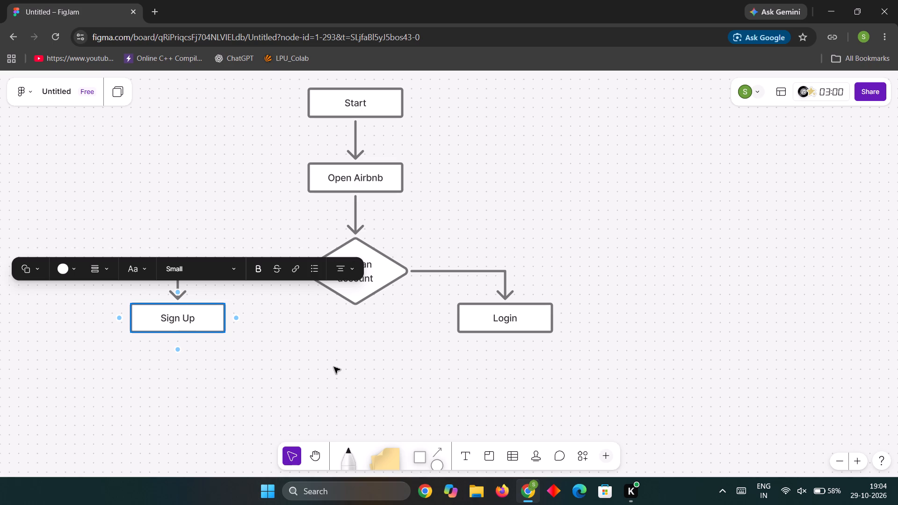
click(334, 367)
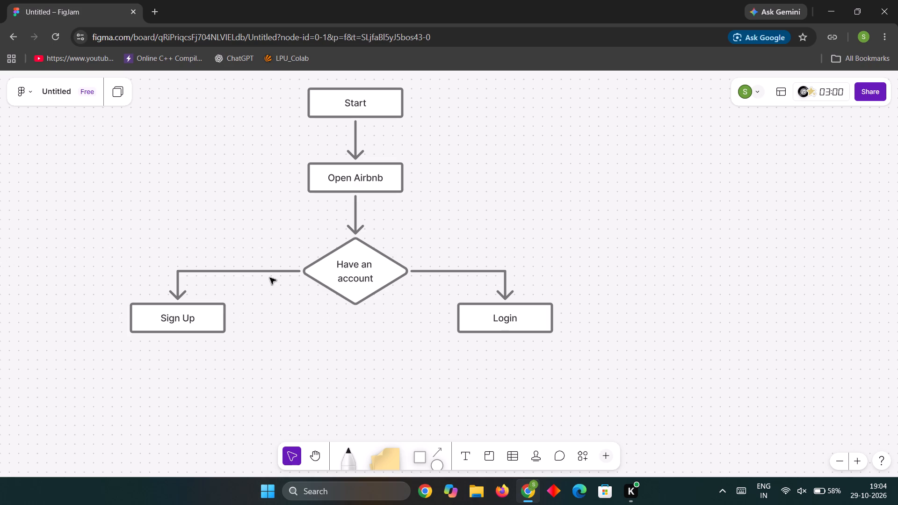
Colour both the horizontal line and the vertical arrow of the Sign Up branch red.
click(273, 274)
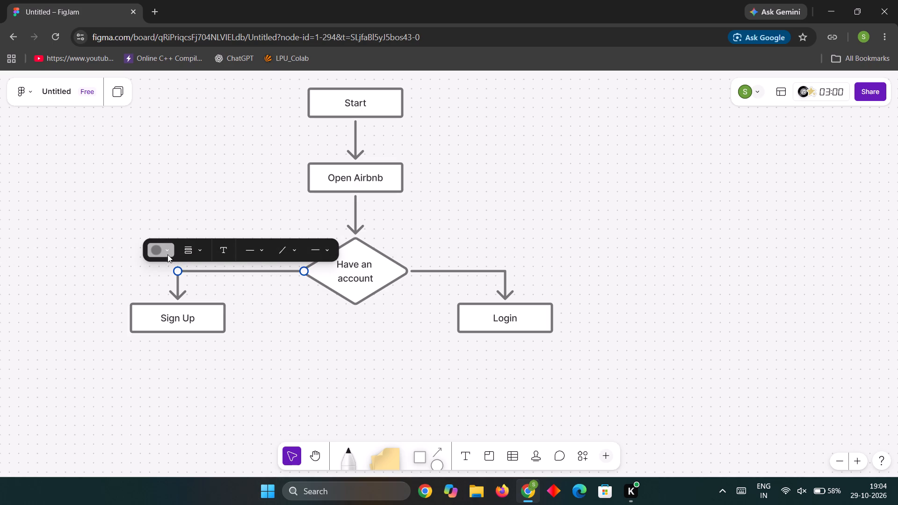
click(171, 251)
click(103, 195)
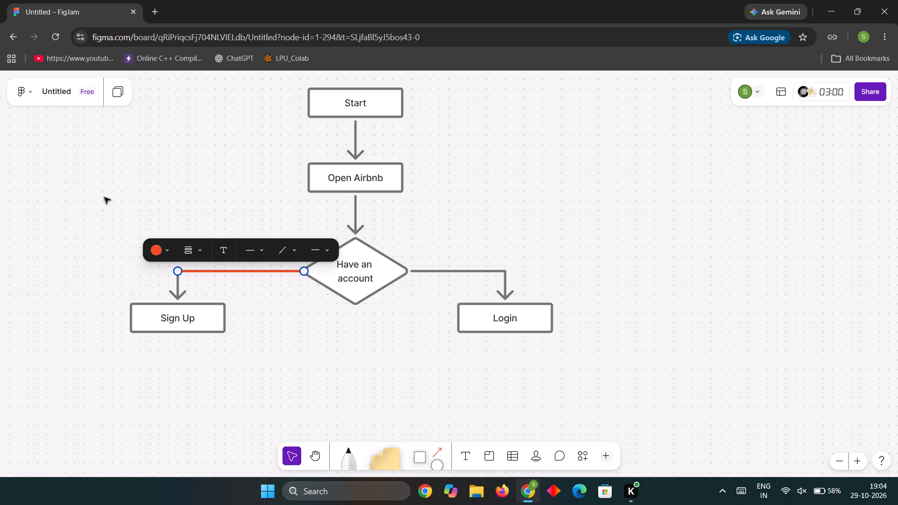
click(176, 282)
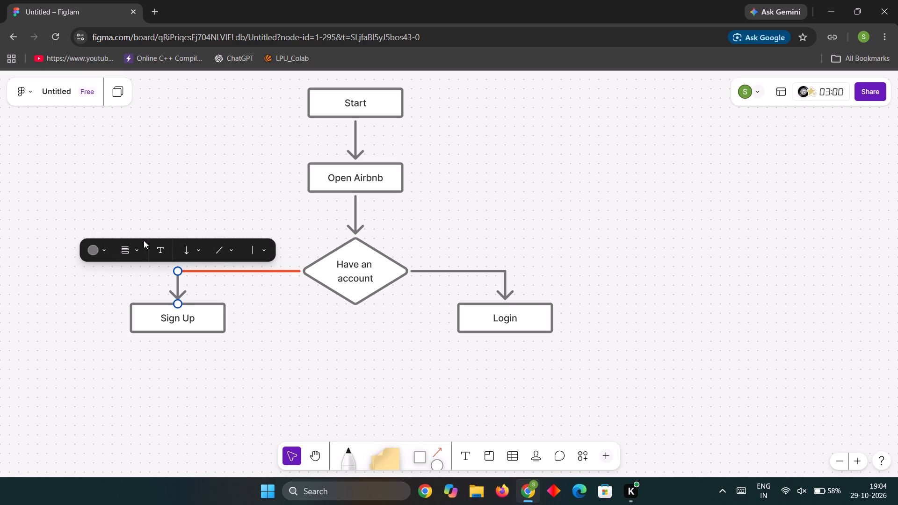
click(112, 251)
click(57, 198)
Colour both the horizontal line and the vertical arrow of the Login branch green.
click(464, 275)
click(468, 270)
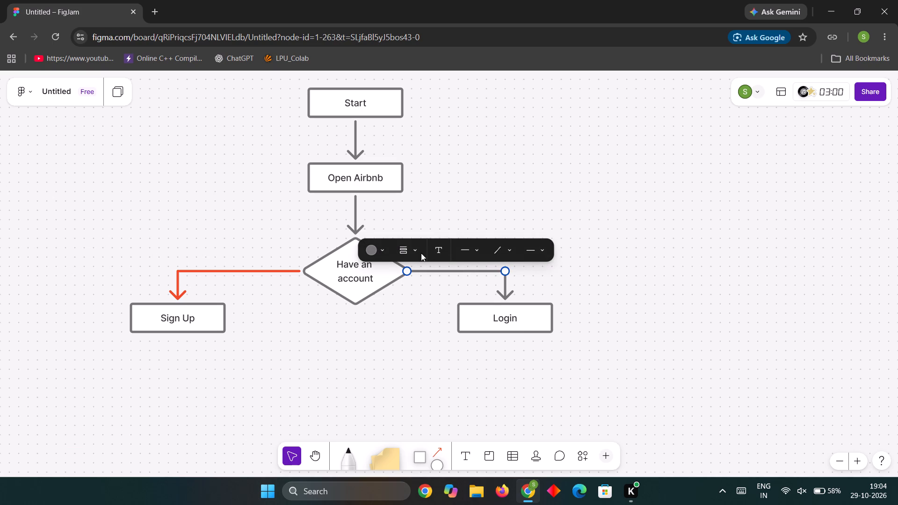
click(387, 250)
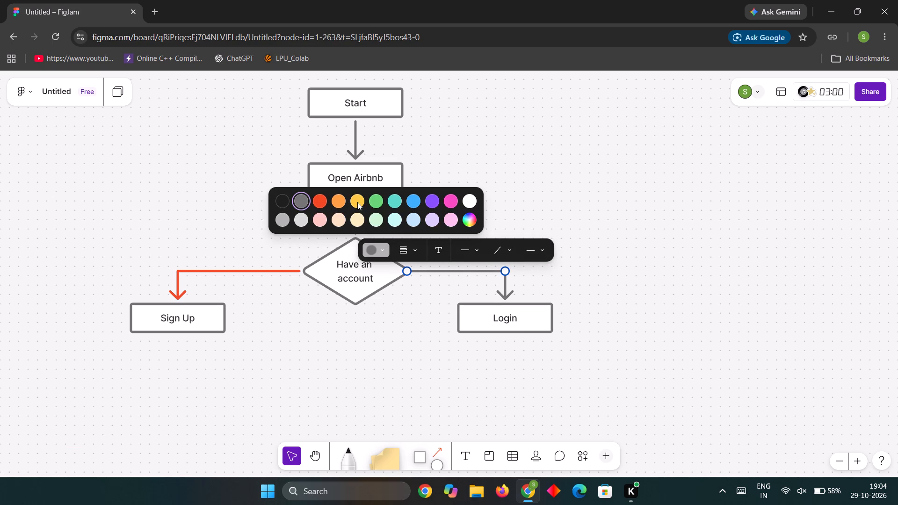
click(375, 202)
click(502, 291)
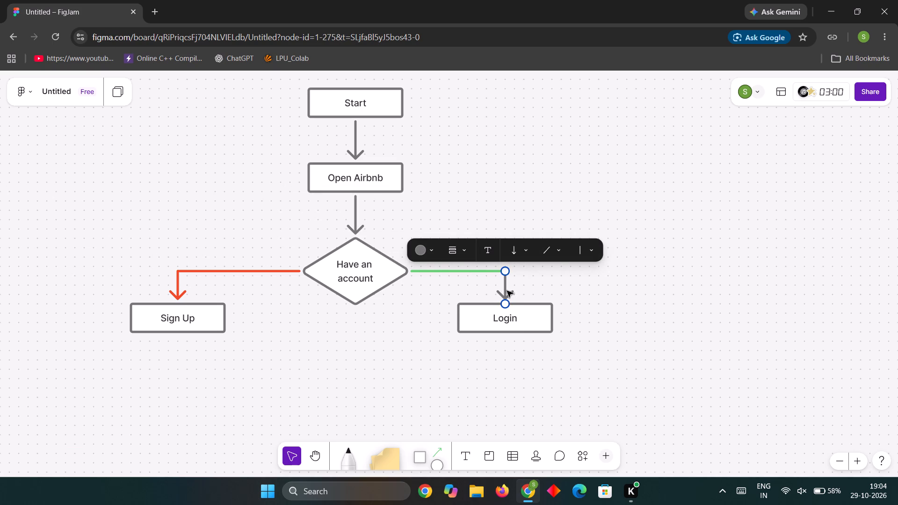
click(430, 245)
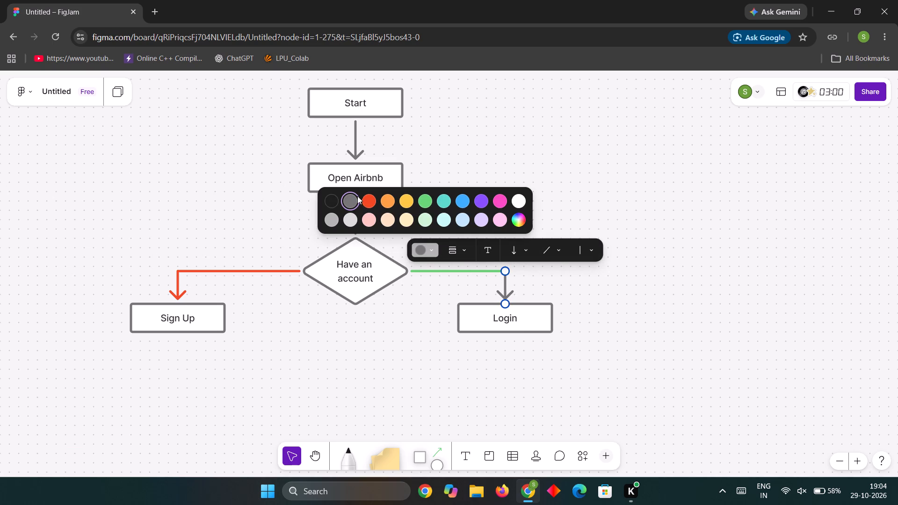
click(424, 202)
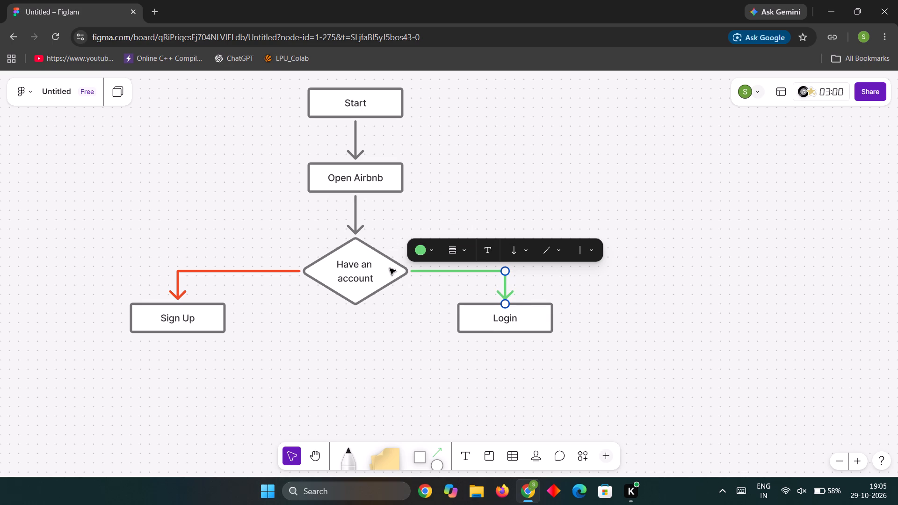
Fill the Have an account diamond with orange.
click(389, 270)
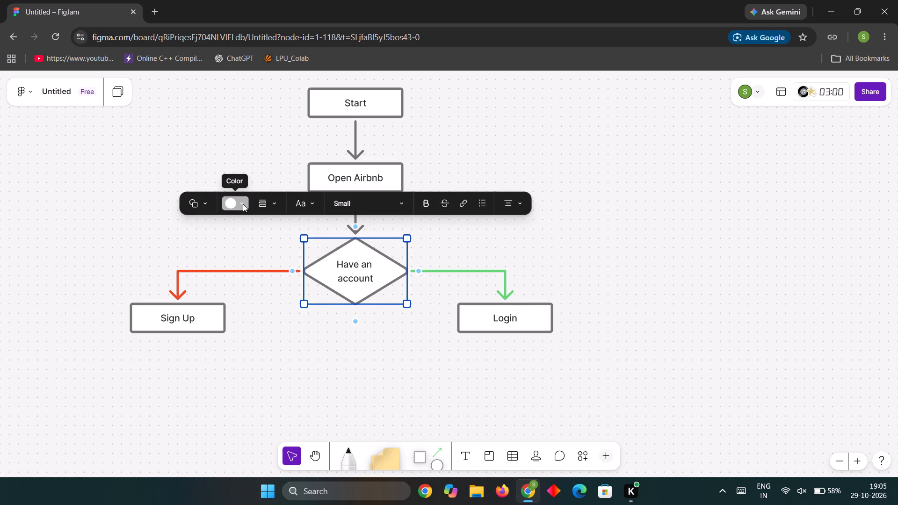
click(243, 204)
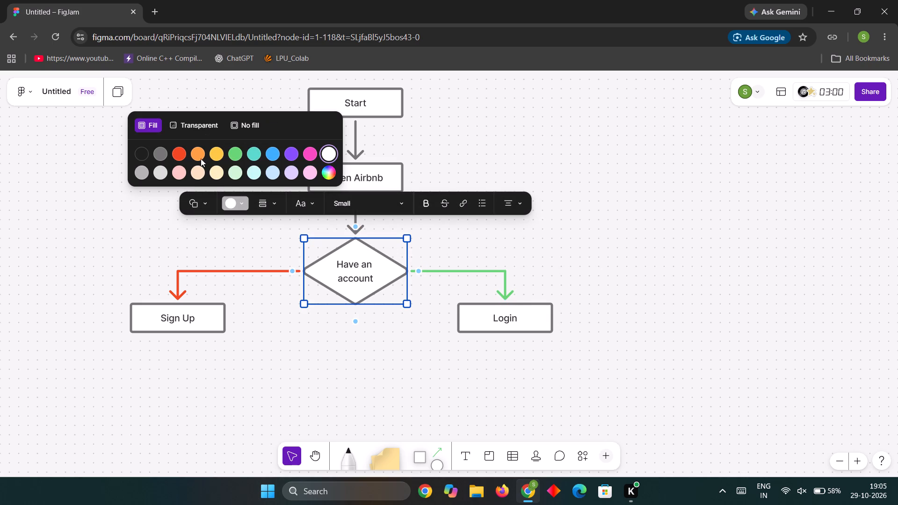
click(199, 157)
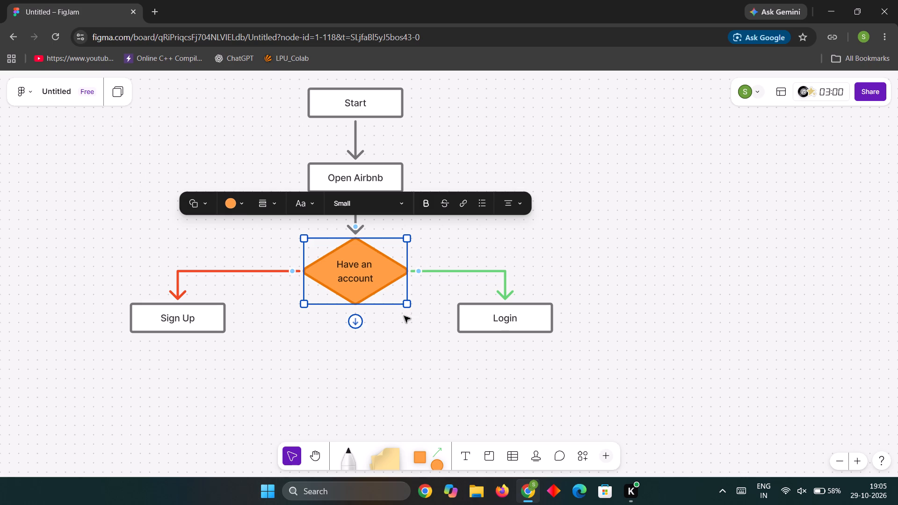
click(375, 338)
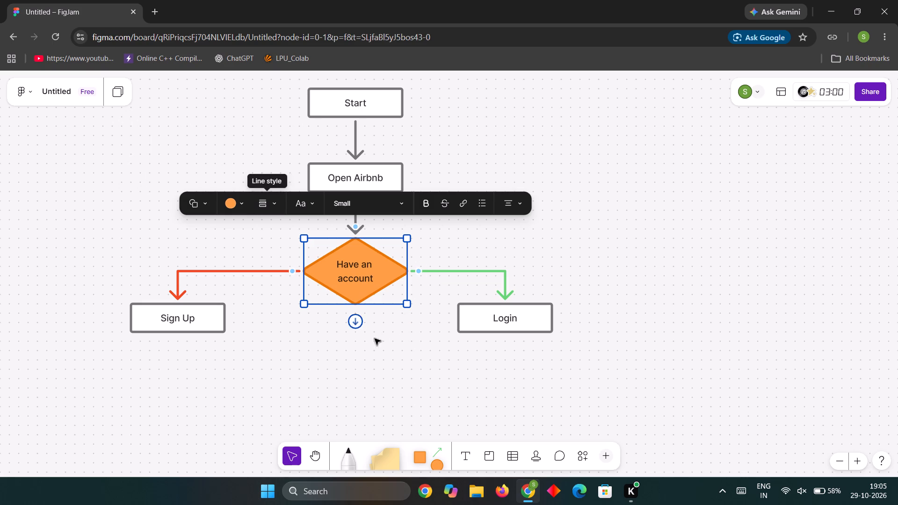
Fill the Open Airbnb rectangle with blue.
click(386, 185)
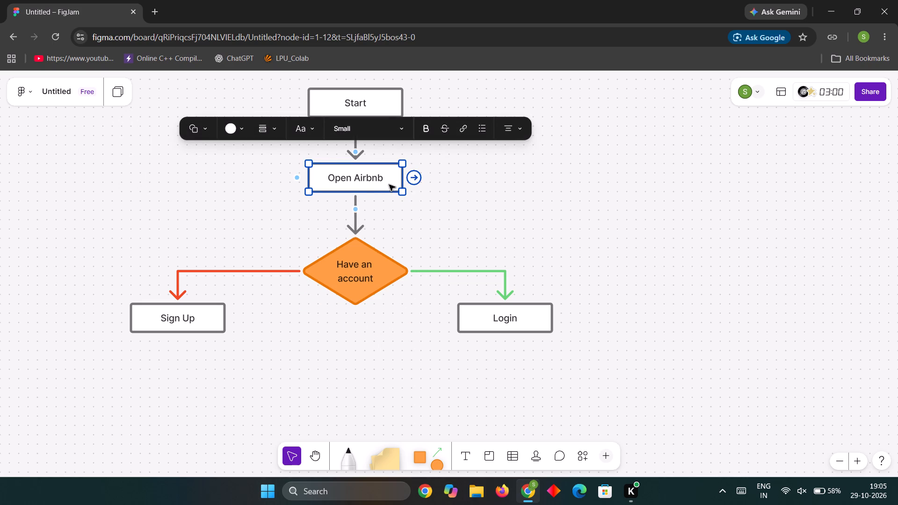
click(243, 131)
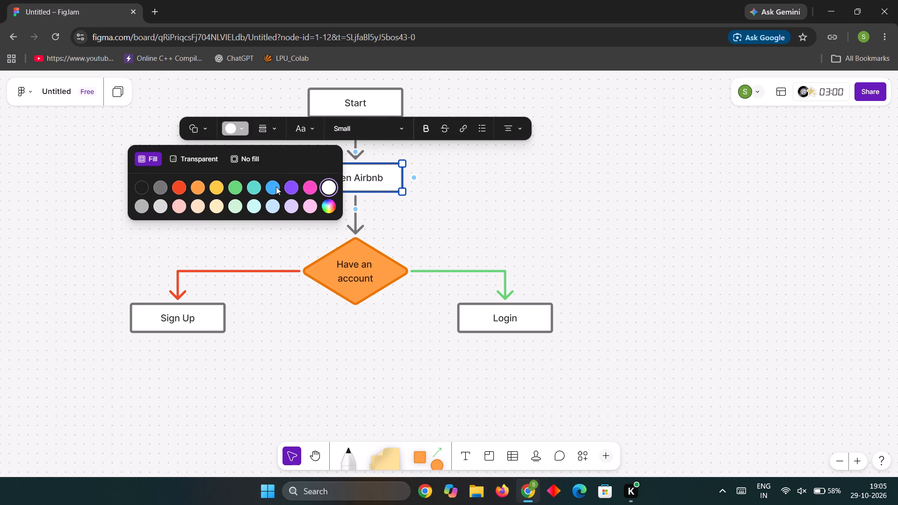
click(273, 187)
click(419, 210)
scroll(492, 218, up, 1)
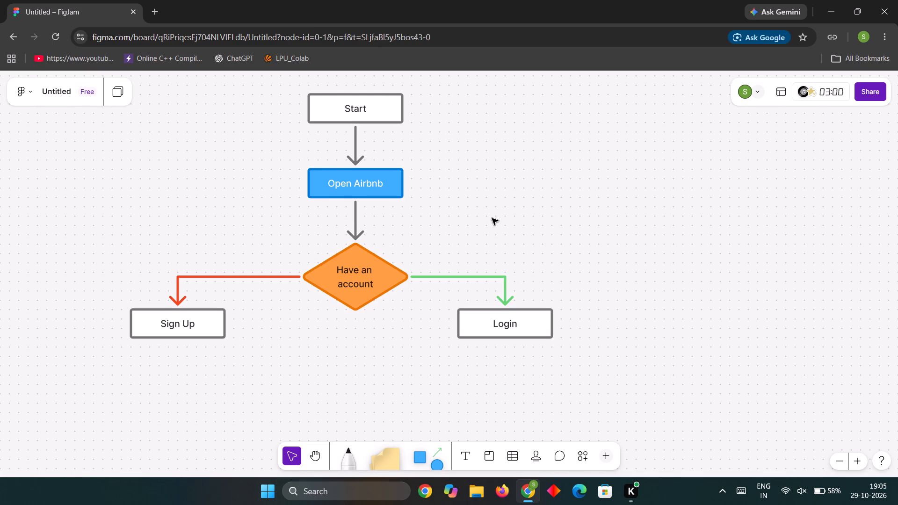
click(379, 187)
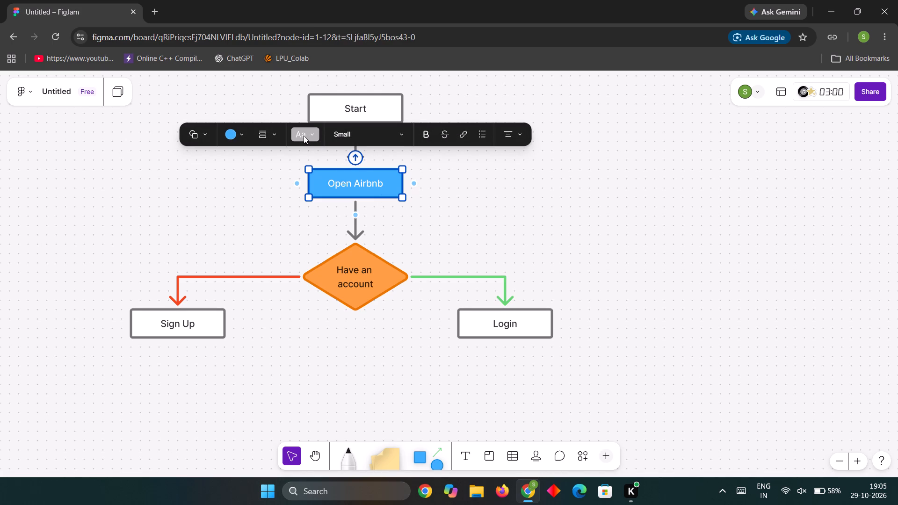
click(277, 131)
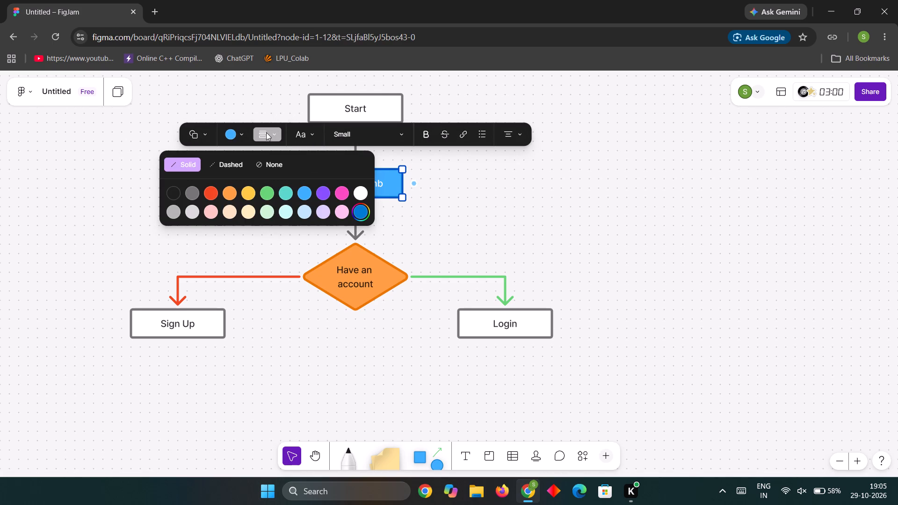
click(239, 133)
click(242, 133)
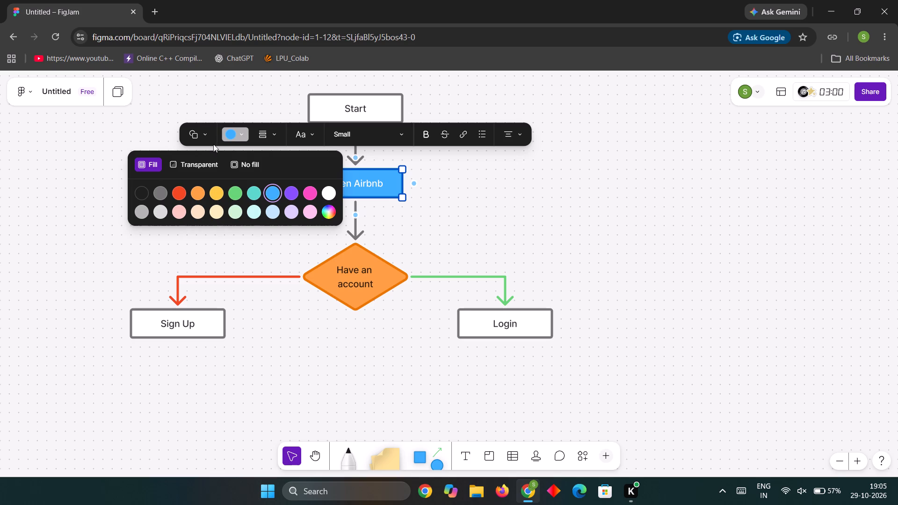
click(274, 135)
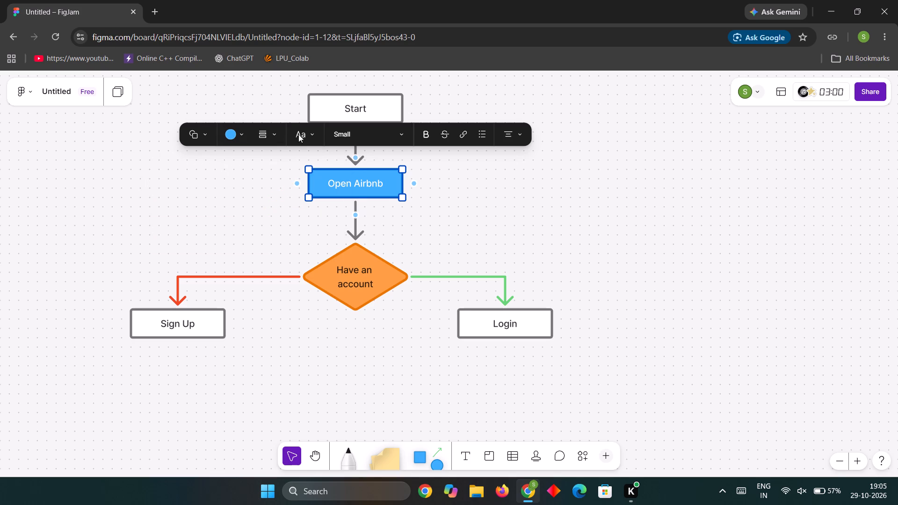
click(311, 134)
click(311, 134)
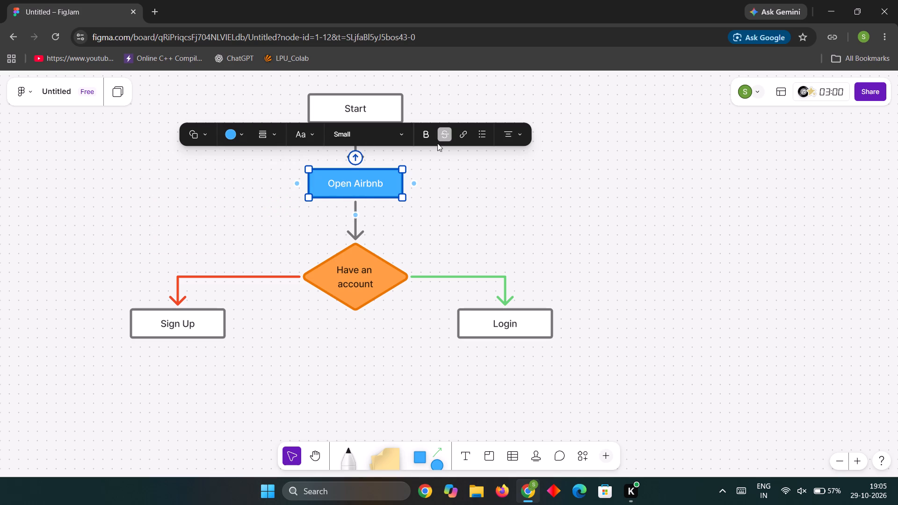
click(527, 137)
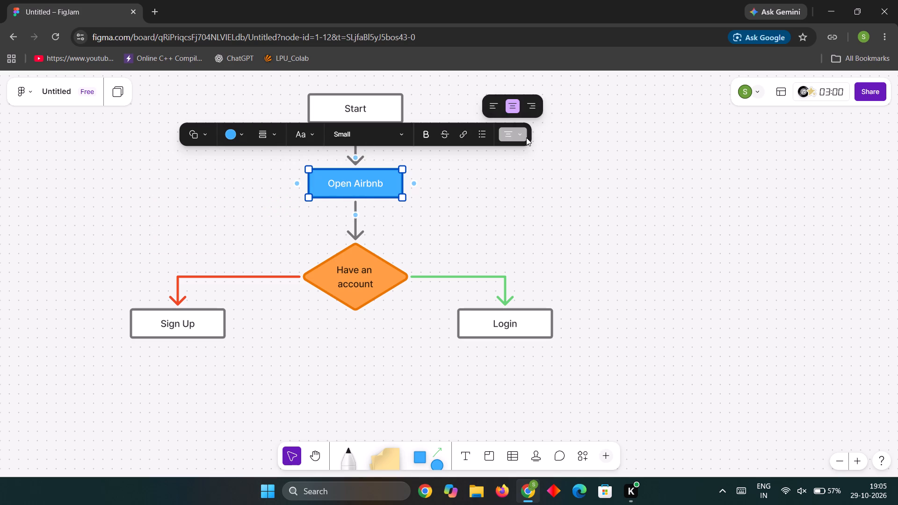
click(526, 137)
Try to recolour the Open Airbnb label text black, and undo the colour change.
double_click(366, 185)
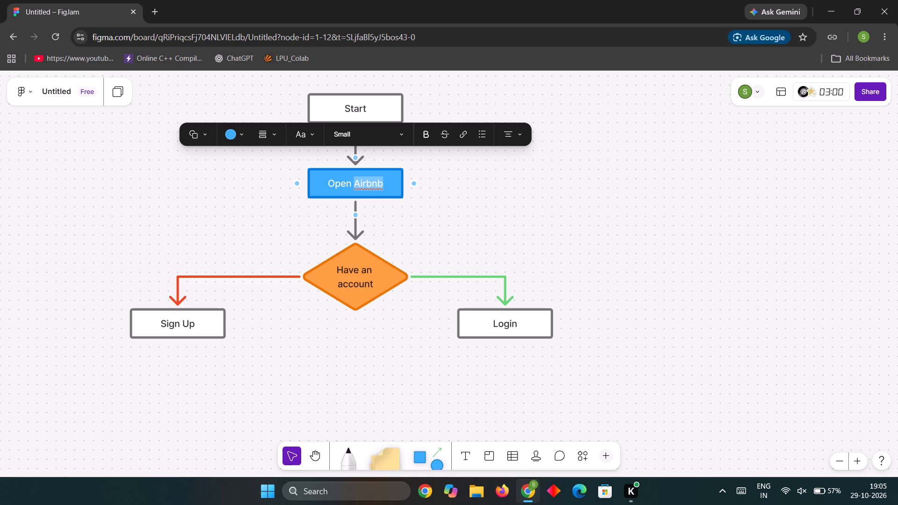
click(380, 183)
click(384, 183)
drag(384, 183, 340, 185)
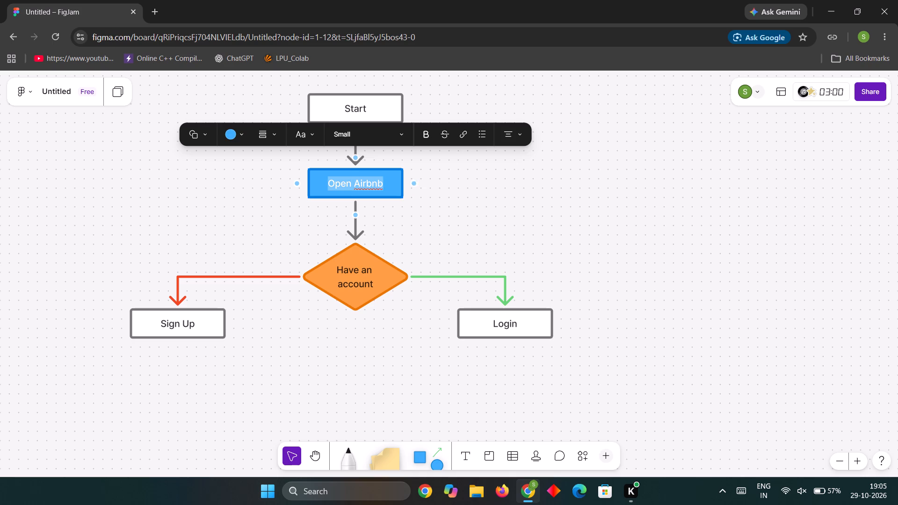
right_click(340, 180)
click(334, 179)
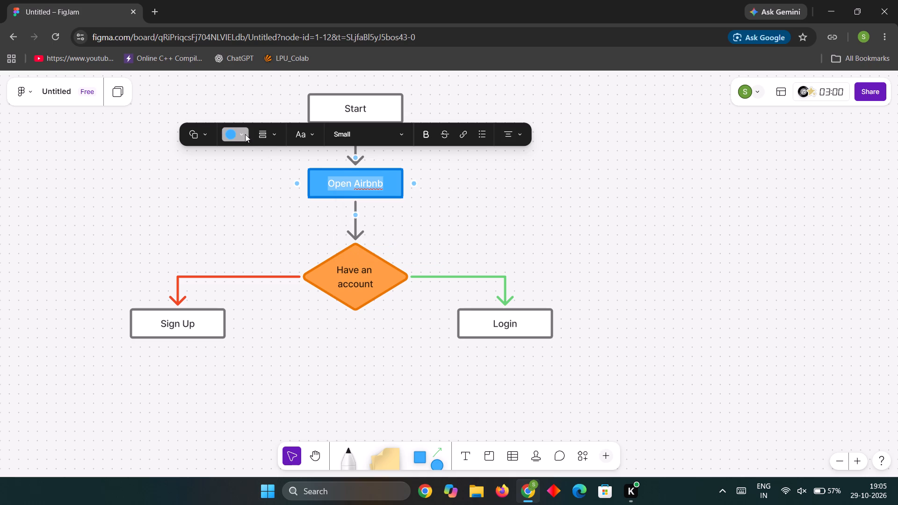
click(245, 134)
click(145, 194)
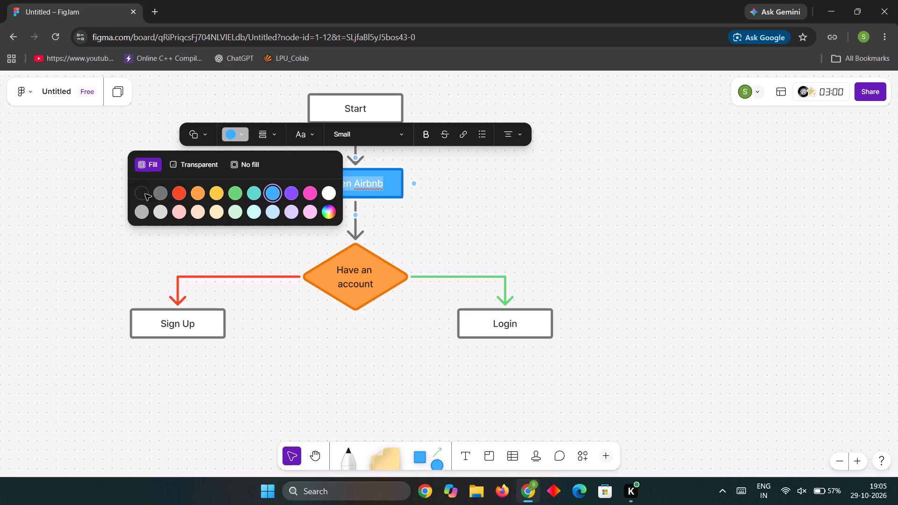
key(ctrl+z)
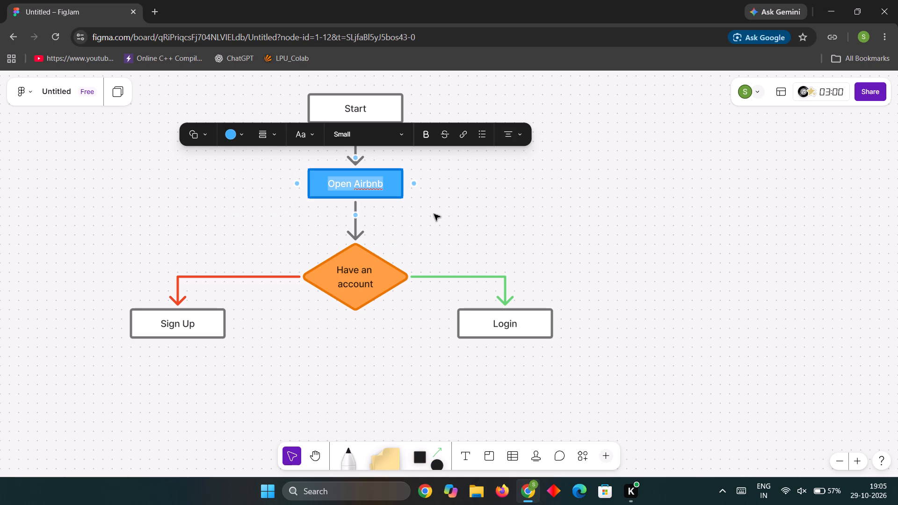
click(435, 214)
Fill the Start rectangle with green.
scroll(435, 214, up, 2)
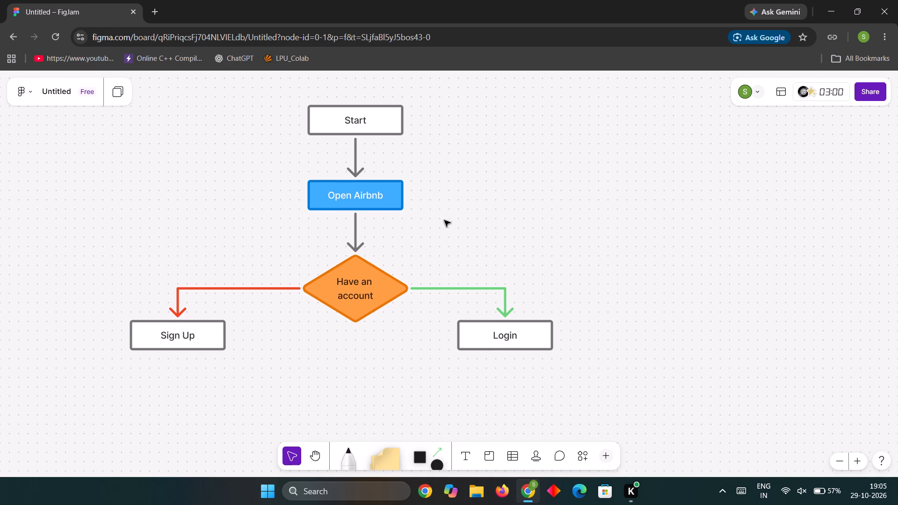
scroll(387, 284, up, 1)
click(381, 136)
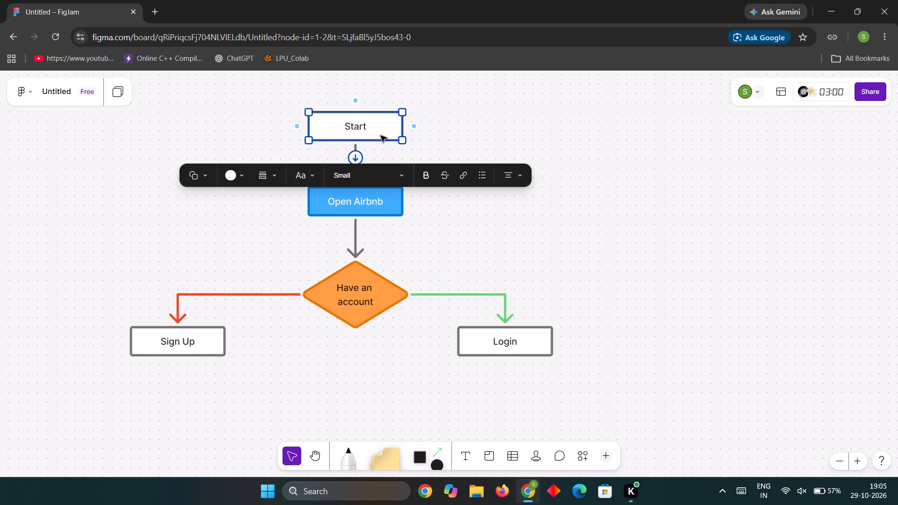
click(242, 172)
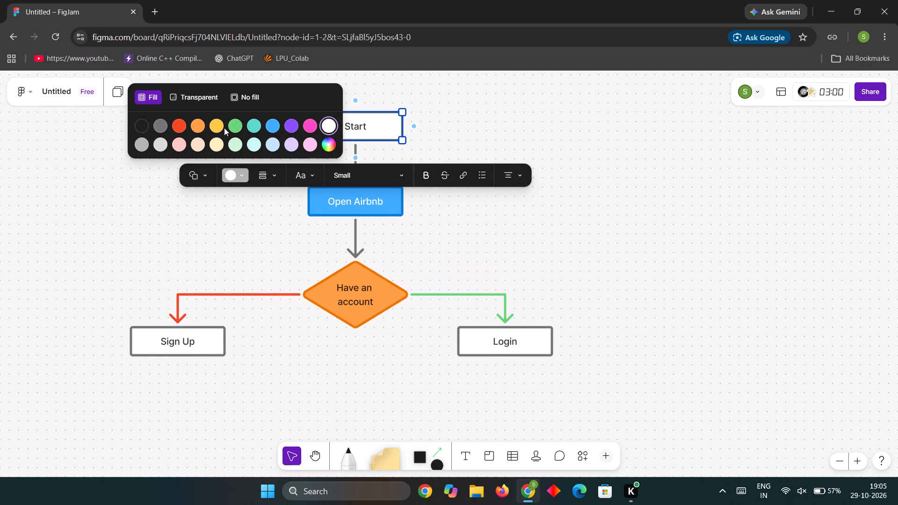
click(236, 126)
click(441, 219)
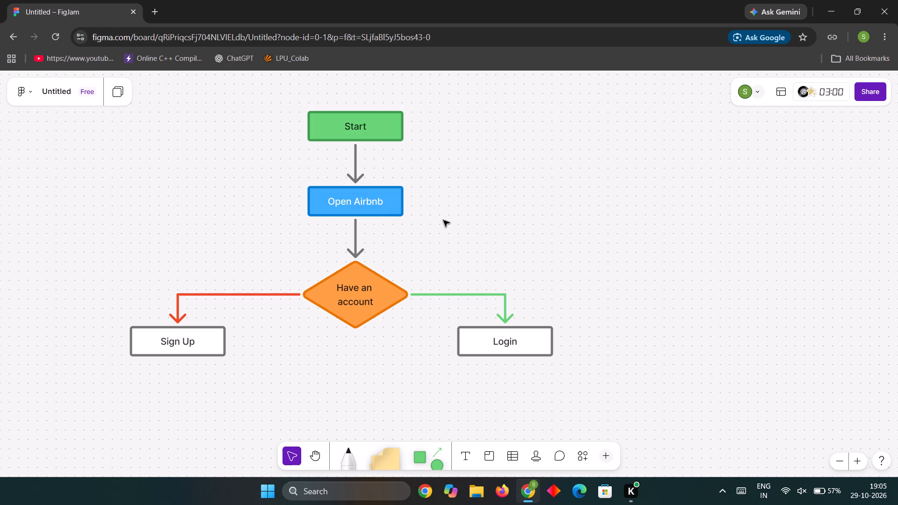
Fill both the Login and the Sign Up rectangles with blue.
scroll(455, 231, down, 3)
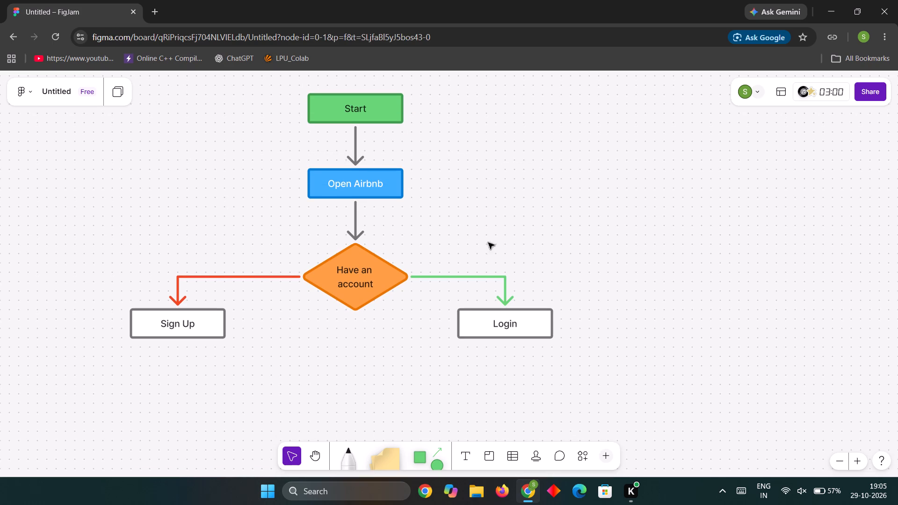
click(533, 327)
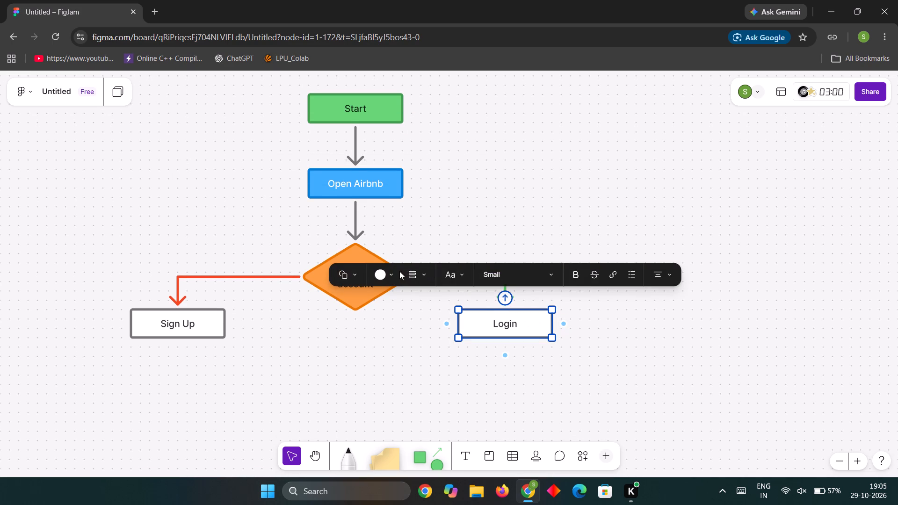
click(399, 277)
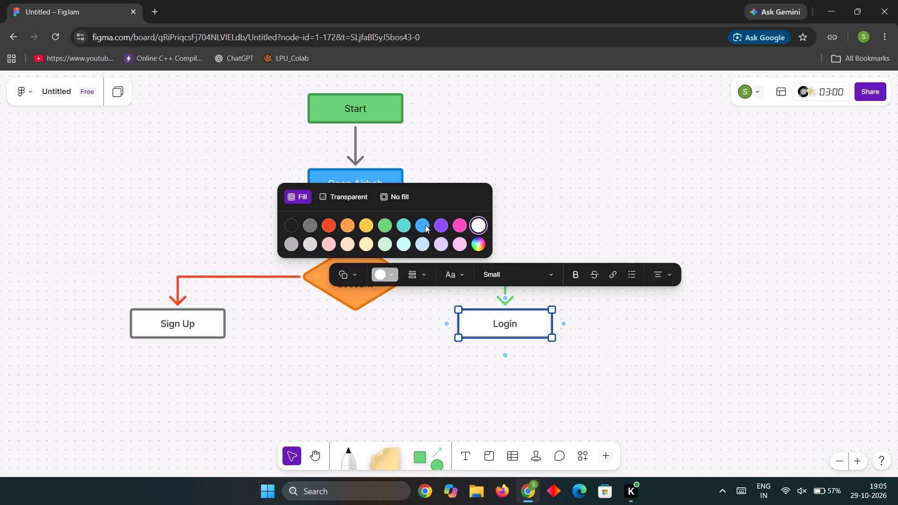
click(425, 225)
click(206, 323)
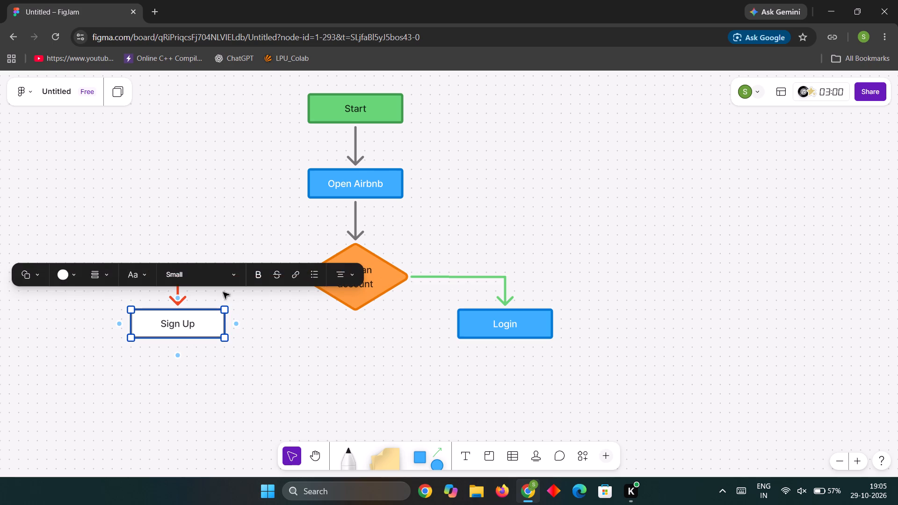
click(74, 272)
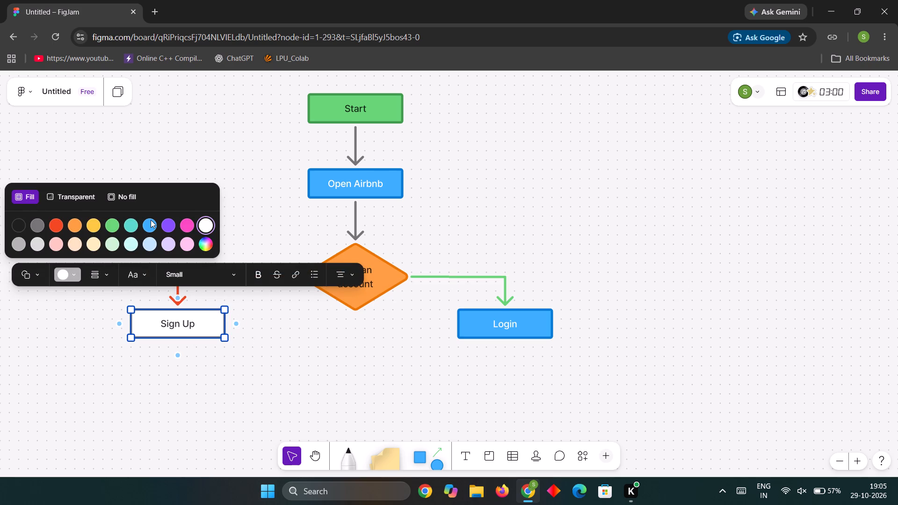
click(152, 220)
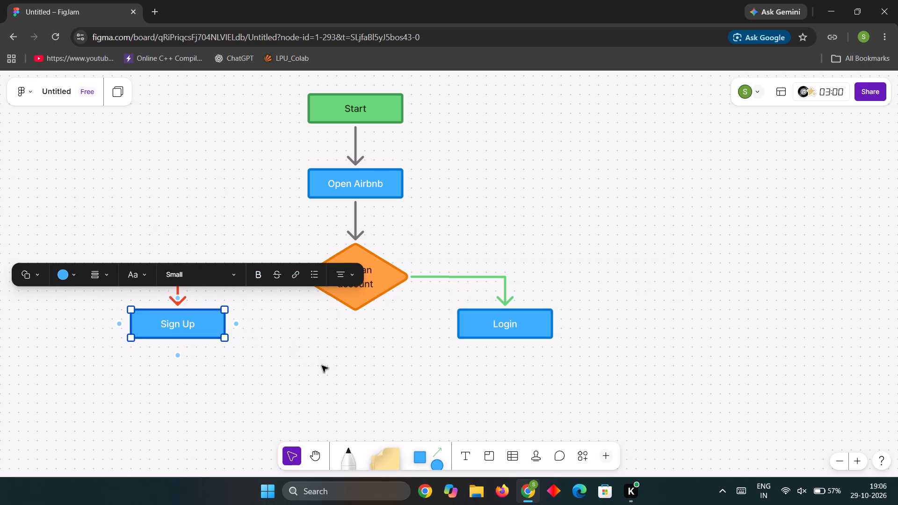
click(327, 361)
Add a red text label reading No above the horizontal line of the Sign Up branch.
click(463, 452)
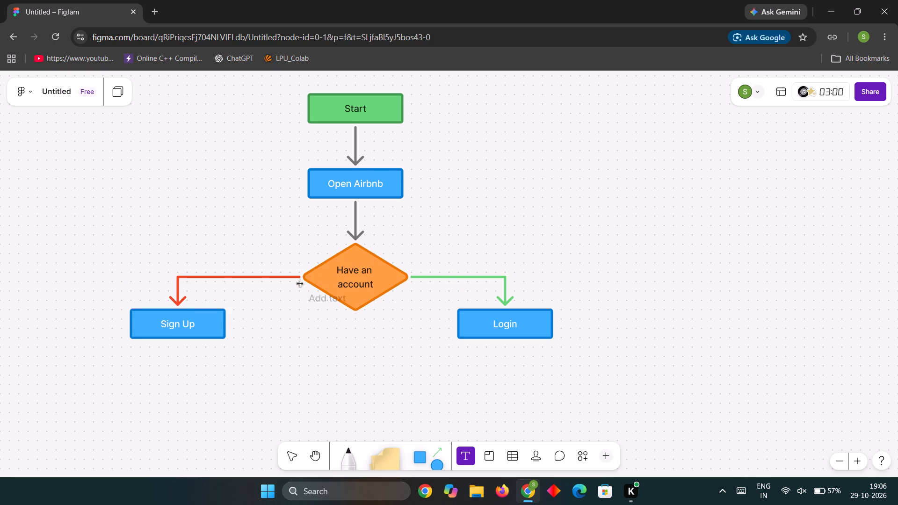
click(262, 255)
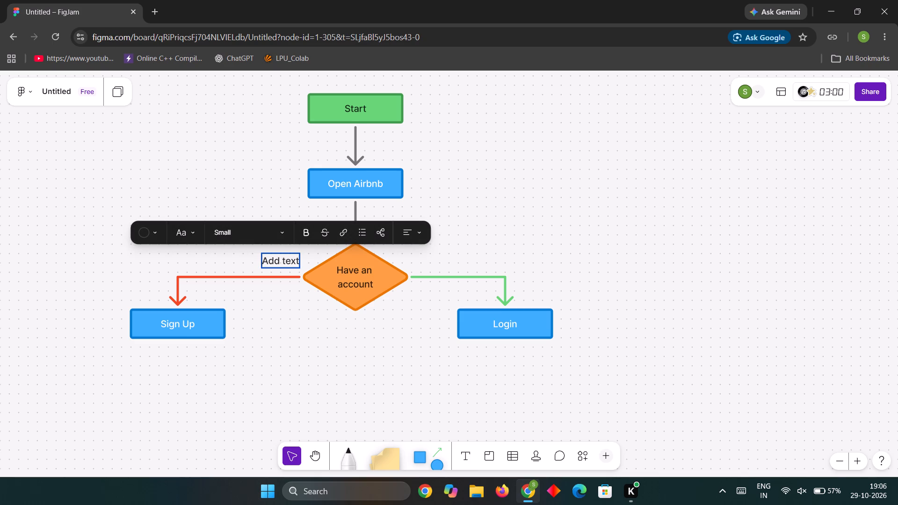
text(No)
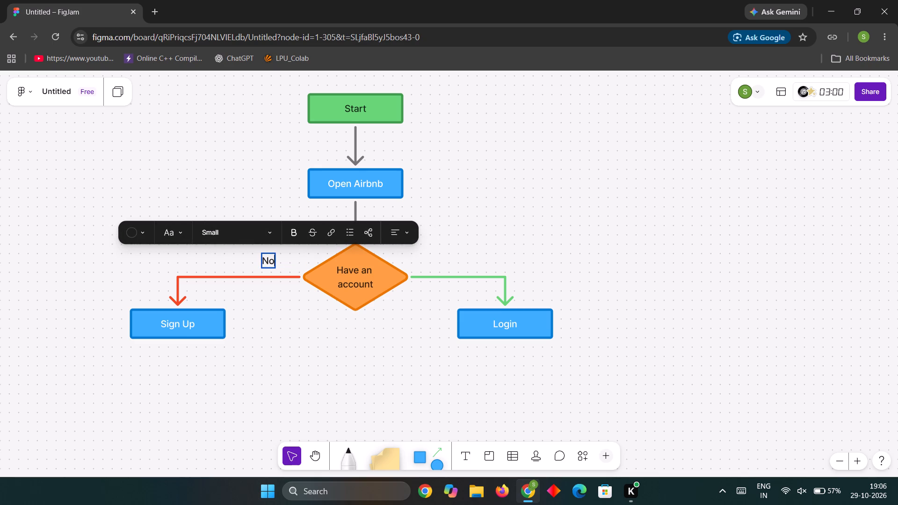
click(144, 235)
click(82, 181)
drag(276, 260, 260, 260)
key(ctrl+a)
click(144, 232)
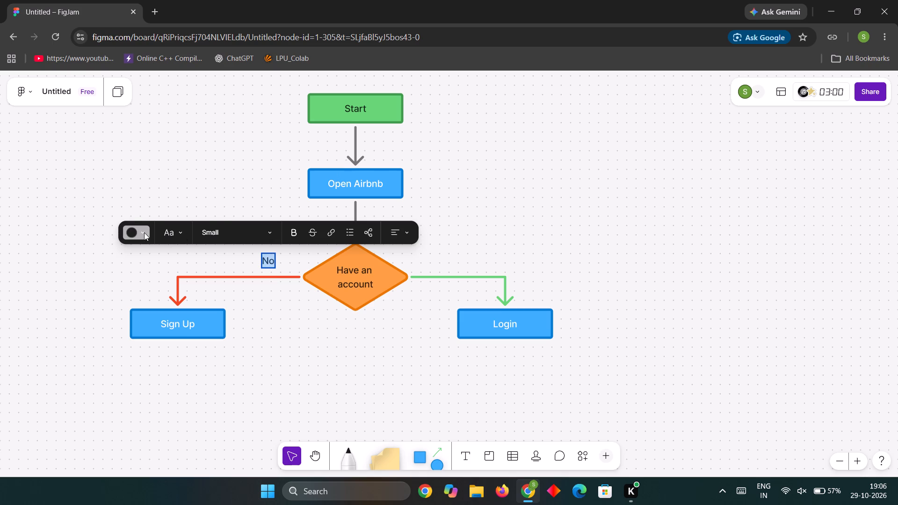
click(78, 184)
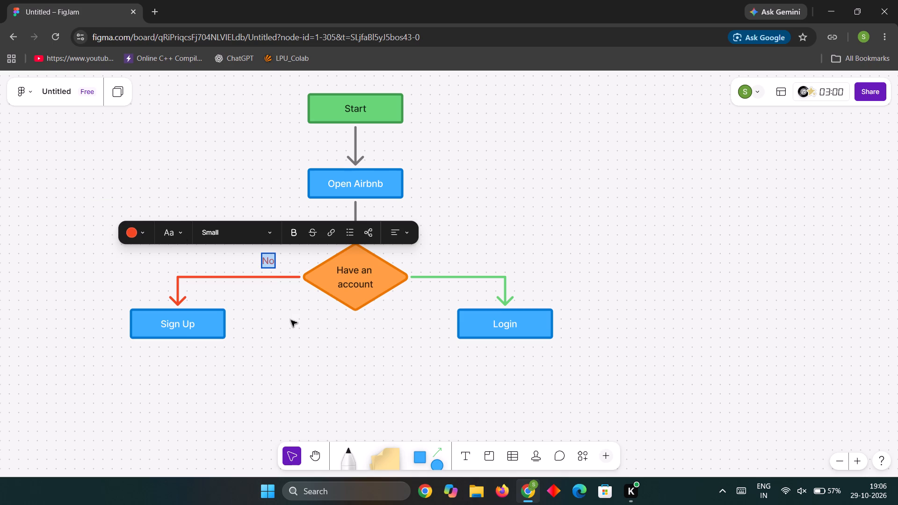
click(290, 320)
click(292, 306)
Move the No label slightly farther from the Have an account diamond, keeping it above the red horizontal line.
click(272, 263)
drag(272, 263, 267, 271)
drag(267, 271, 262, 270)
click(283, 256)
drag(266, 258, 261, 259)
drag(261, 259, 224, 259)
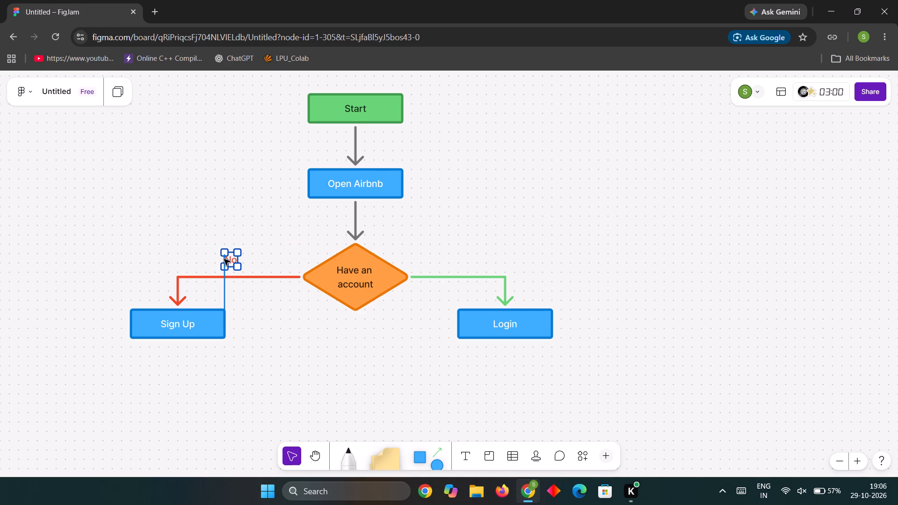
drag(224, 259, 251, 257)
click(300, 342)
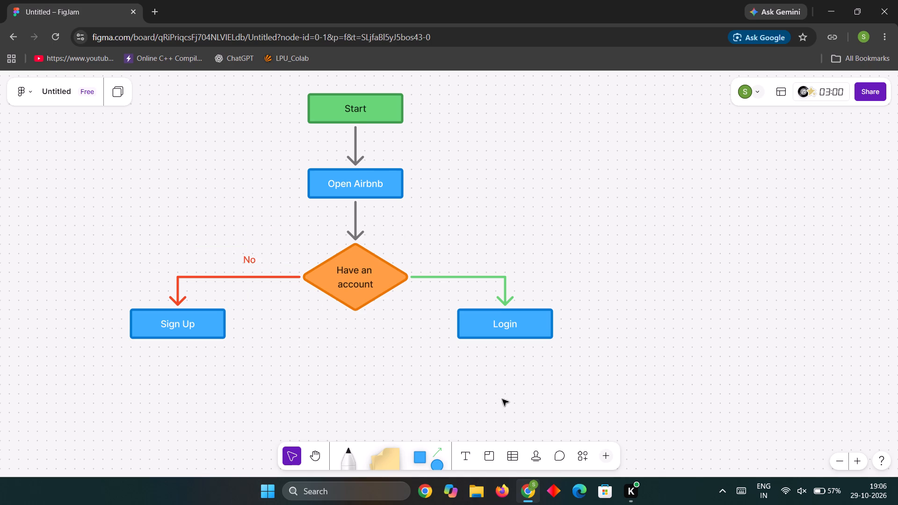
Add a text label reading Yes above the green horizontal line of the Login branch.
click(469, 454)
click(442, 243)
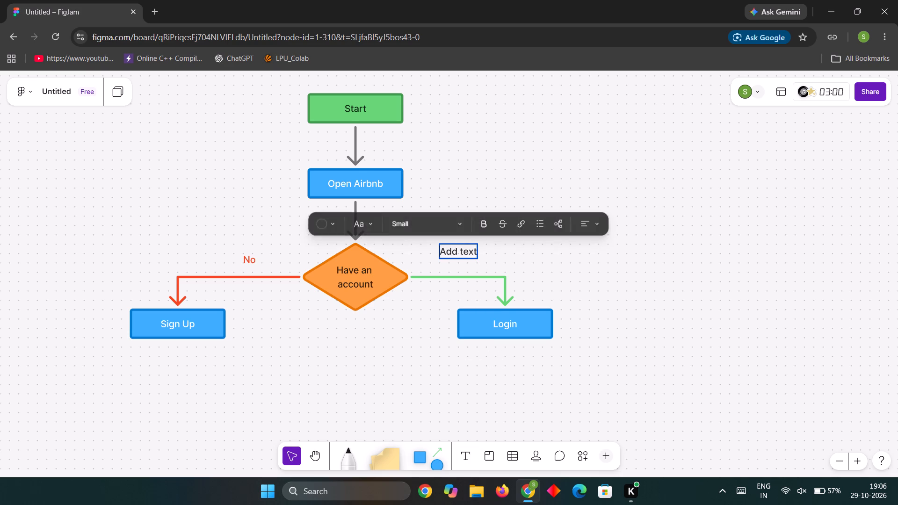
key(shift+y)
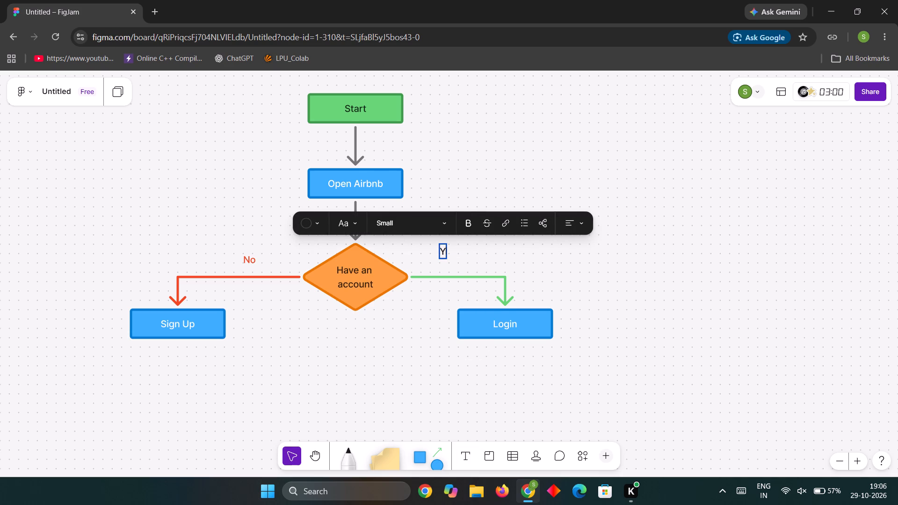
text(es)
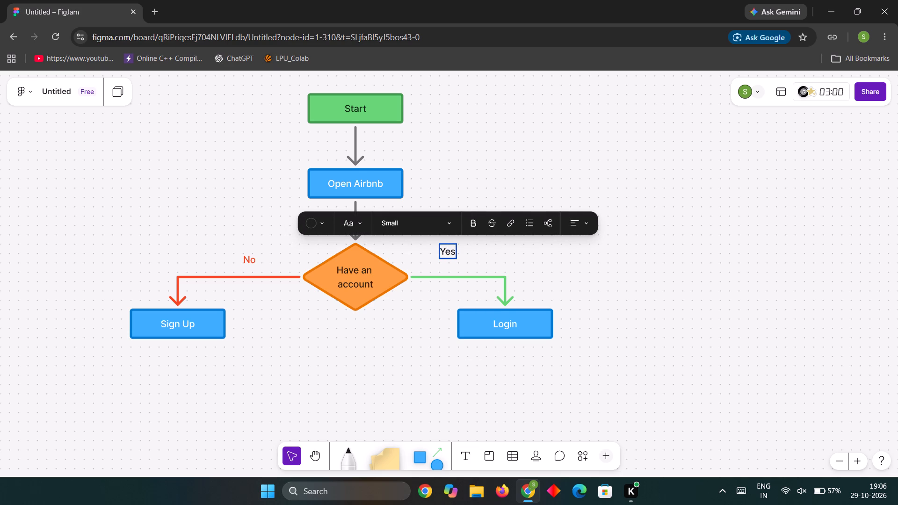
Colour the Yes label's text green to match the Login branch.
key(ctrl+a)
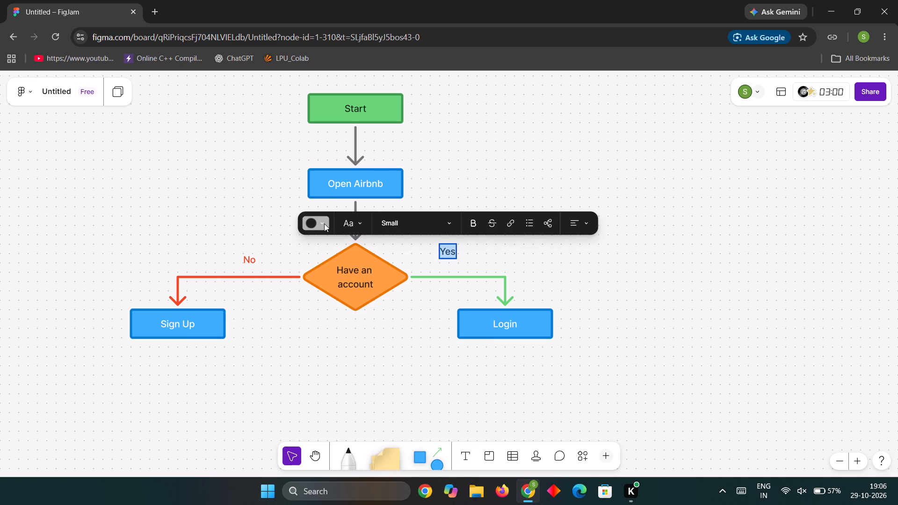
click(324, 224)
click(317, 170)
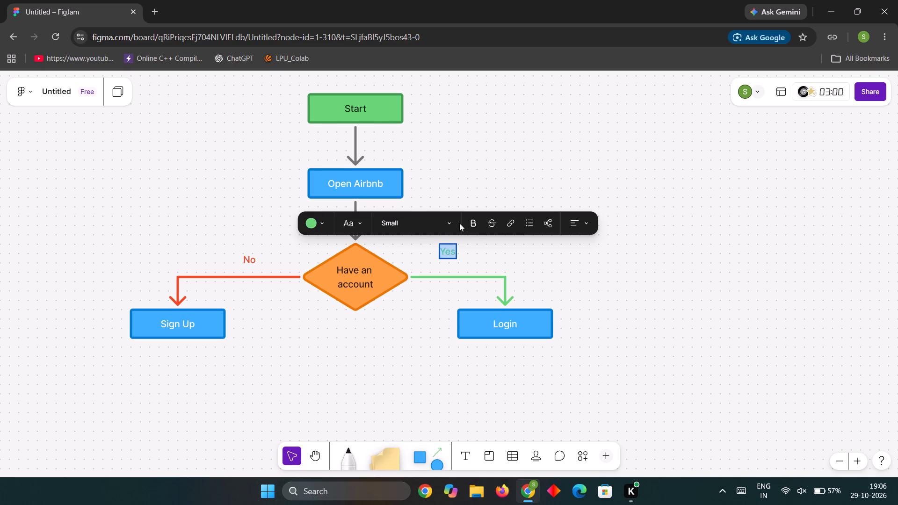
click(507, 255)
click(521, 256)
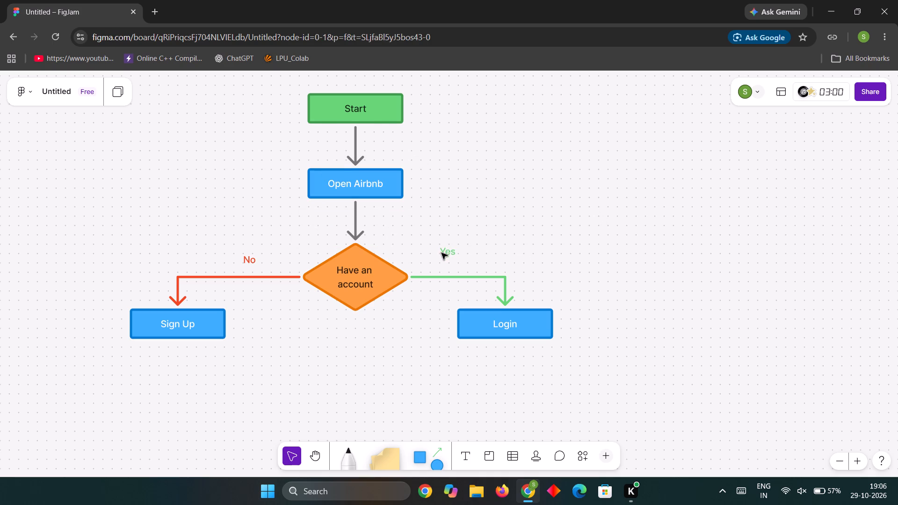
Move the Yes label slightly down so it sits level with the No label.
drag(449, 251, 453, 259)
click(529, 260)
Nudge the No label down until it sits just above the red horizontal line of the Sign Up branch.
scroll(611, 284, down, 1)
click(249, 252)
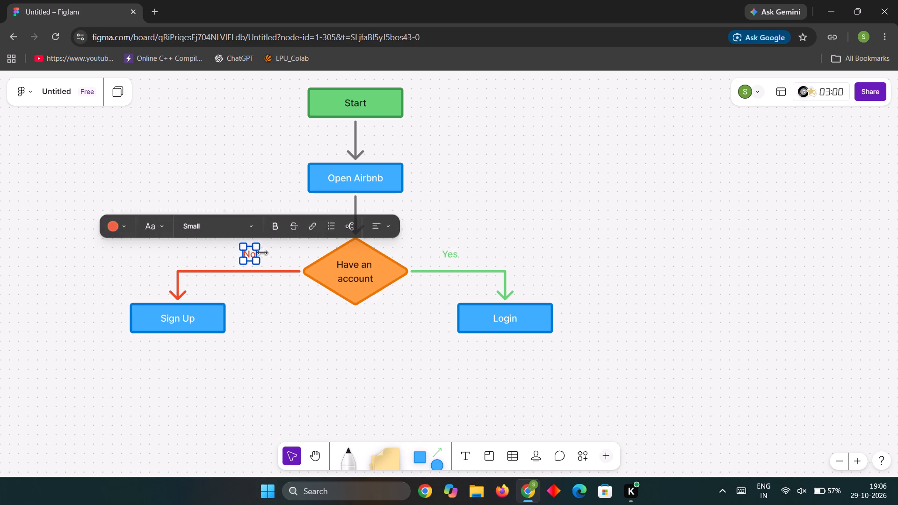
key(Down)
key(Down)
key(Down)
key(Down)
key(Down)
key(Down)
key(Down)
key(Down)
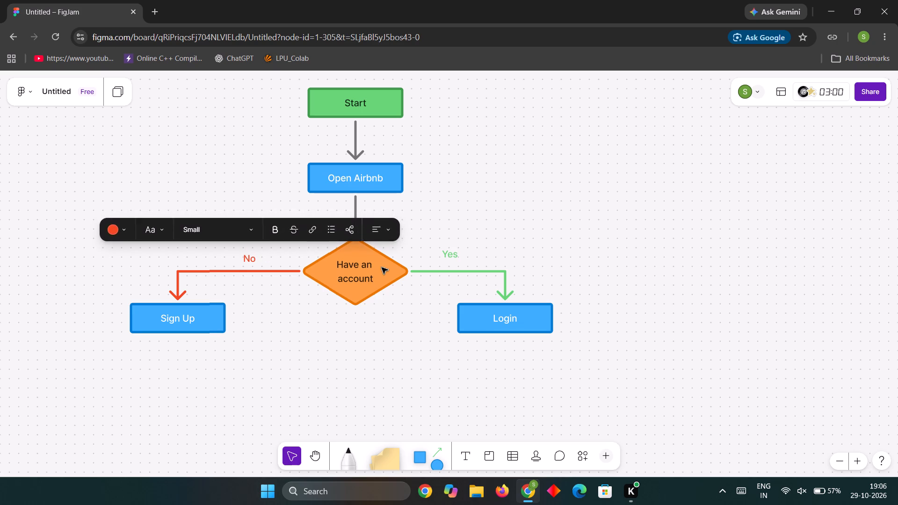
key(Down)
key(Down)
key(Down)
key(Down)
key(Down)
key(Down)
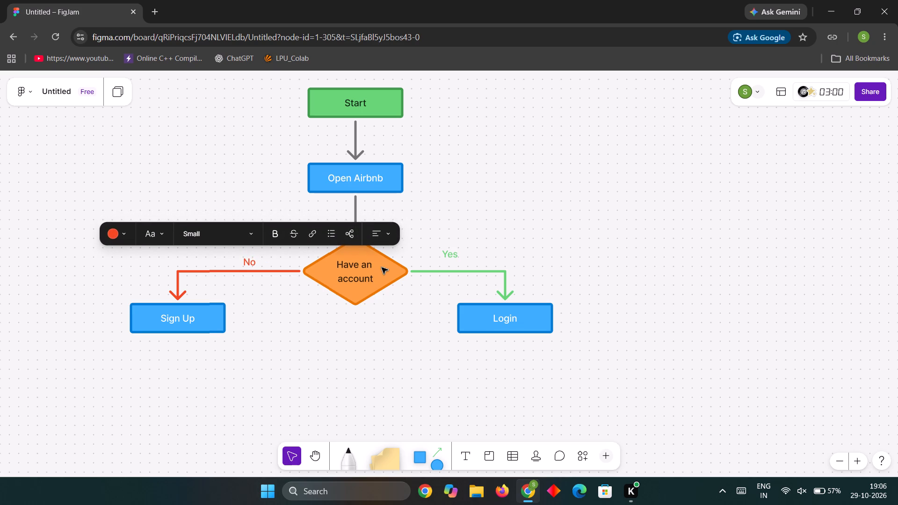
key(Up)
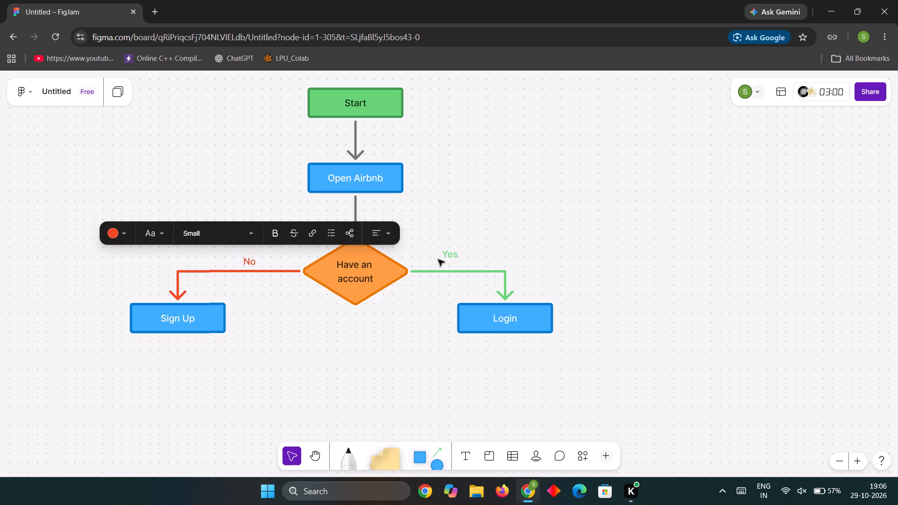
Nudge the Yes label down to just above the green horizontal line, level with the No label.
click(456, 251)
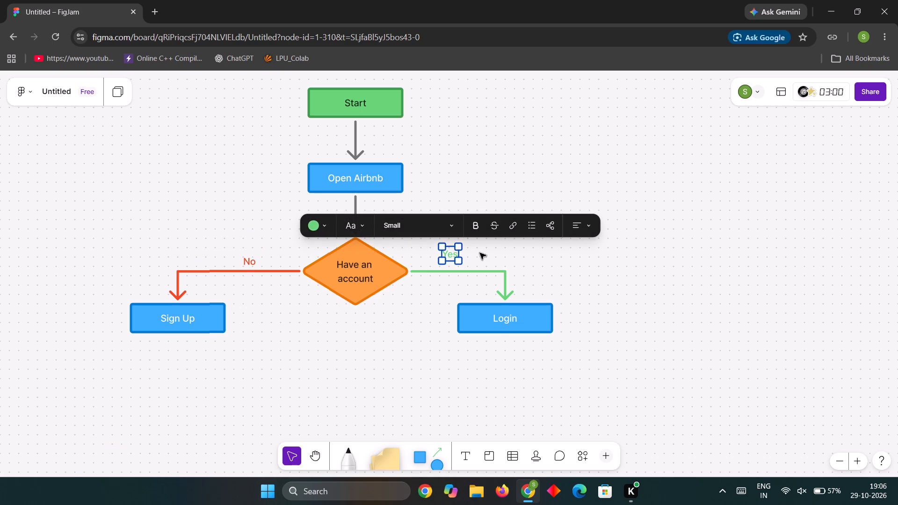
key(Down)
key(Down)
key(Down)
key(Down)
key(Down)
key(Down)
key(Down)
key(Down)
key(Down)
key(Down)
key(Down)
key(Down)
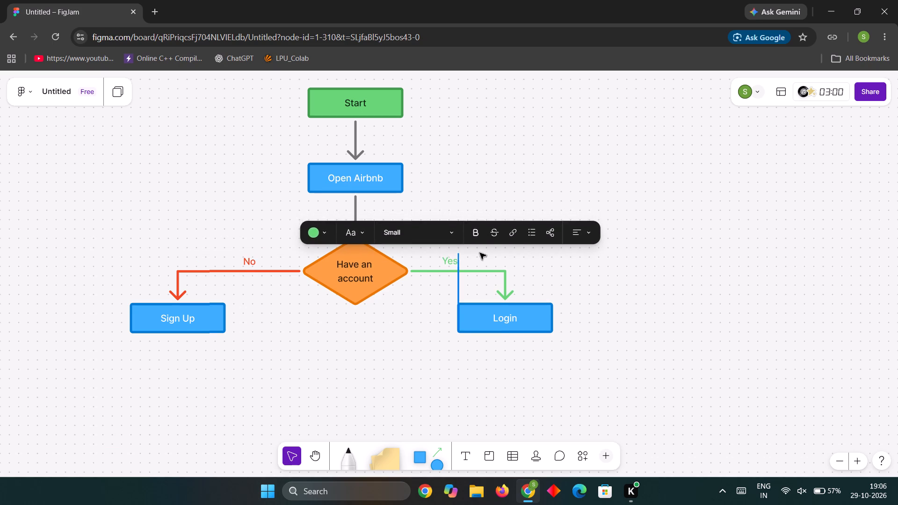
key(Down)
key(Down)
key(Down)
key(Down)
key(Up)
key(Up)
key(Up)
key(Up)
key(Down)
key(Down)
key(Up)
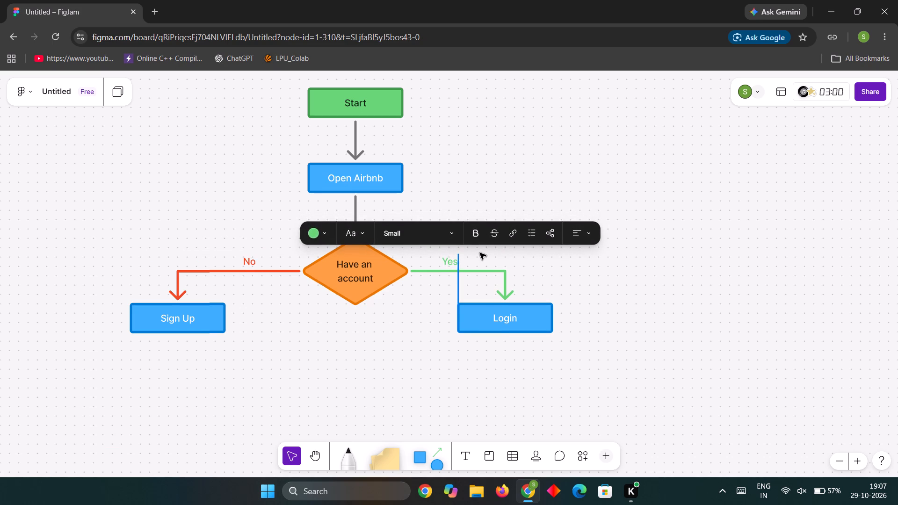
click(418, 332)
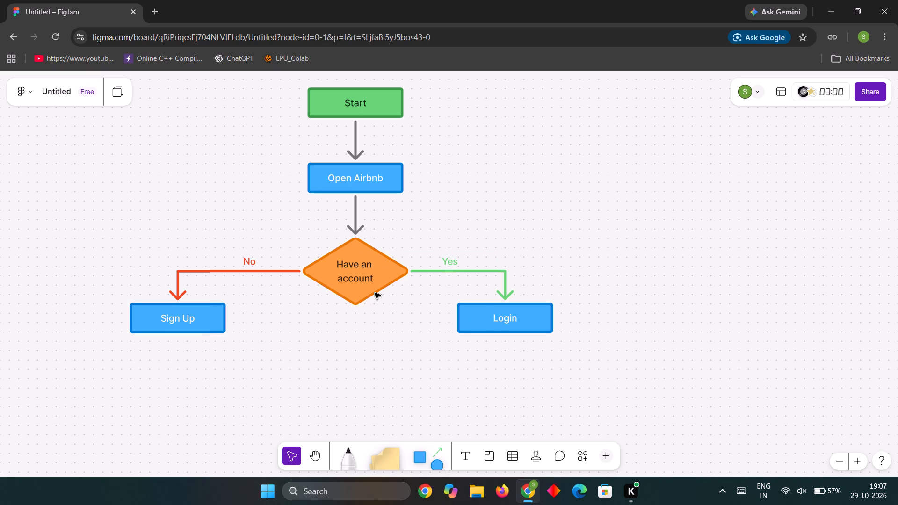
Add a rectangle connected by an arrow below Sign Up and fill it with red.
scroll(433, 292, down, 2)
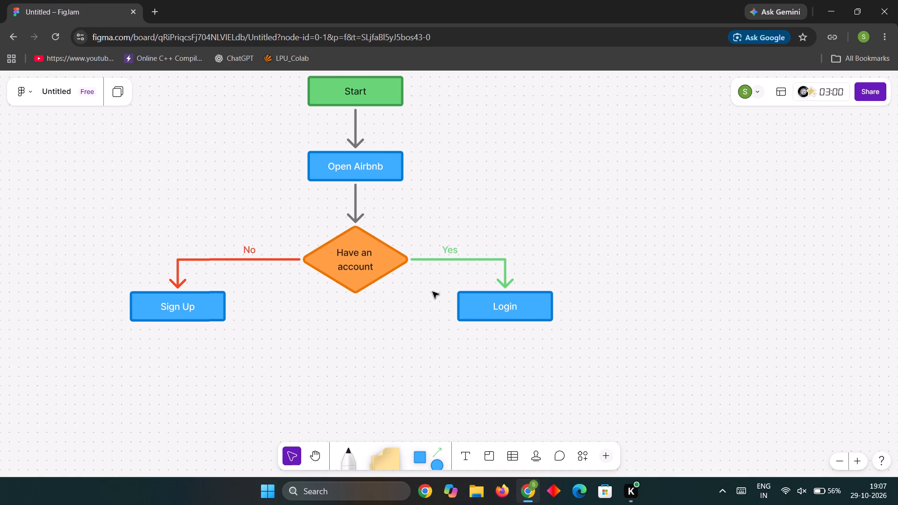
scroll(433, 292, down, 3)
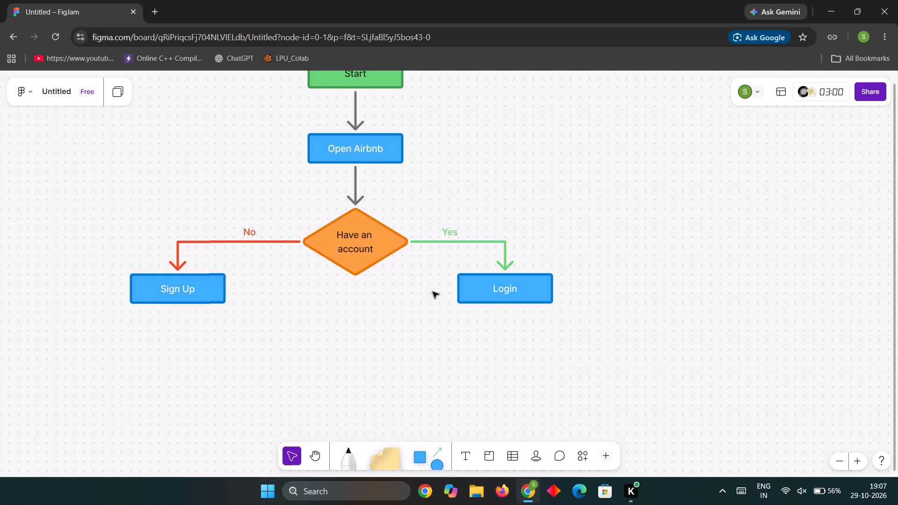
scroll(433, 292, down, 2)
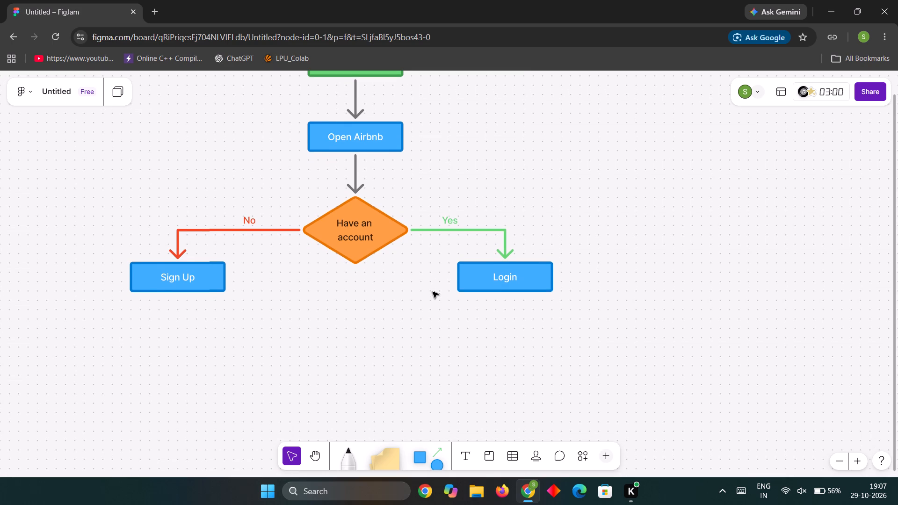
scroll(433, 292, down, 2)
click(182, 274)
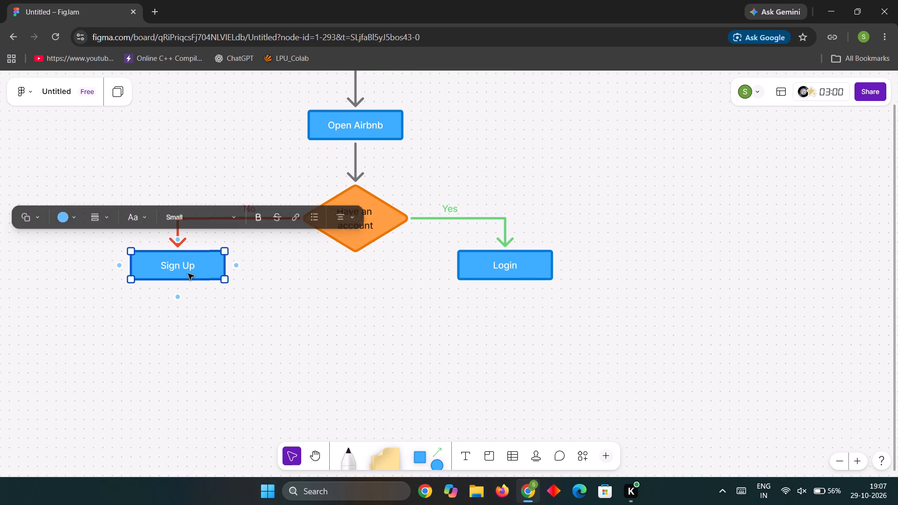
click(181, 297)
click(206, 376)
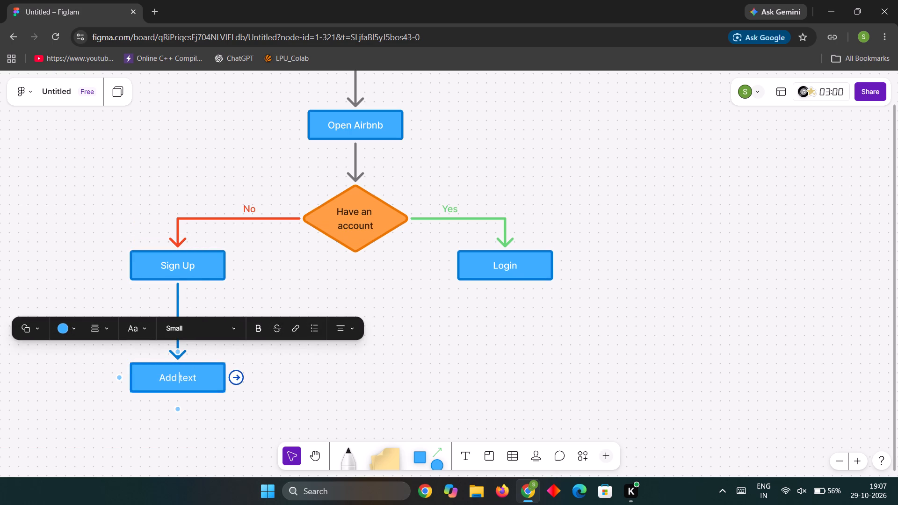
click(71, 327)
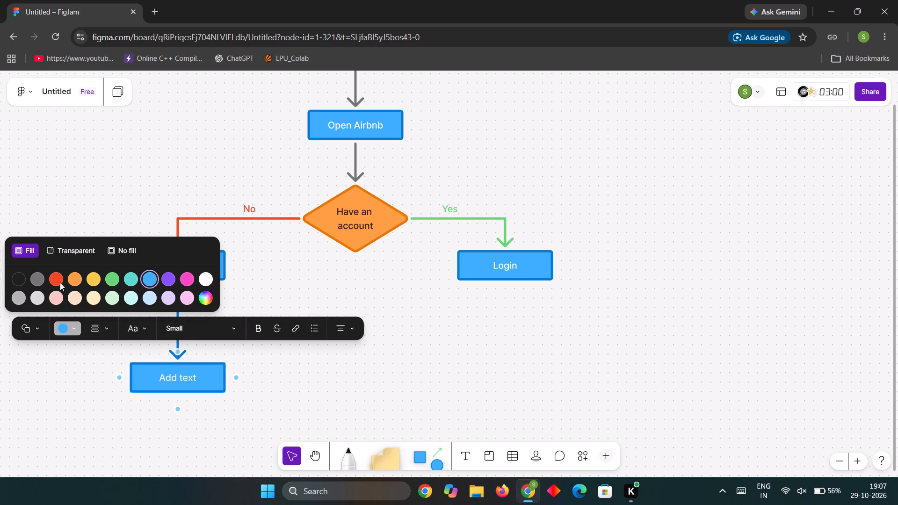
click(55, 281)
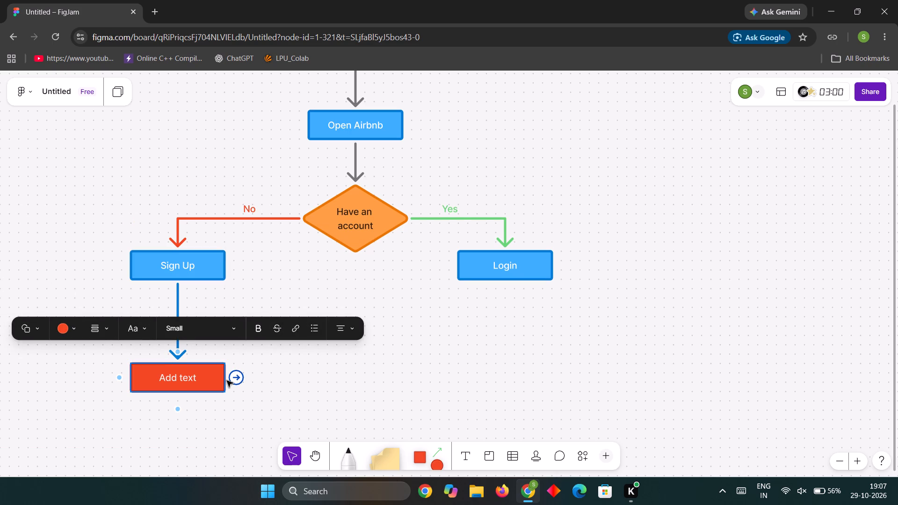
Label the red rectangle below Sign Up as Sign up Failed.
key(shift+s)
key(i)
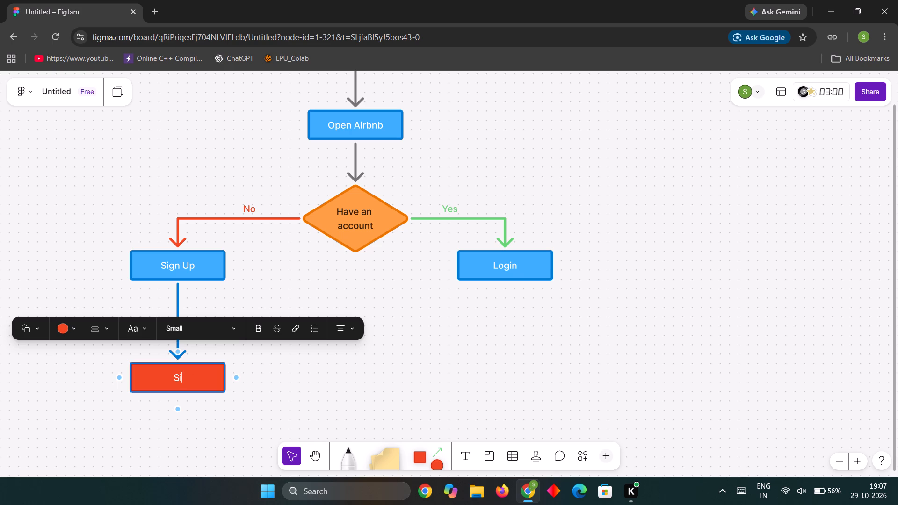
text(gn)
key(space)
text(up)
key(space)
text(Failed)
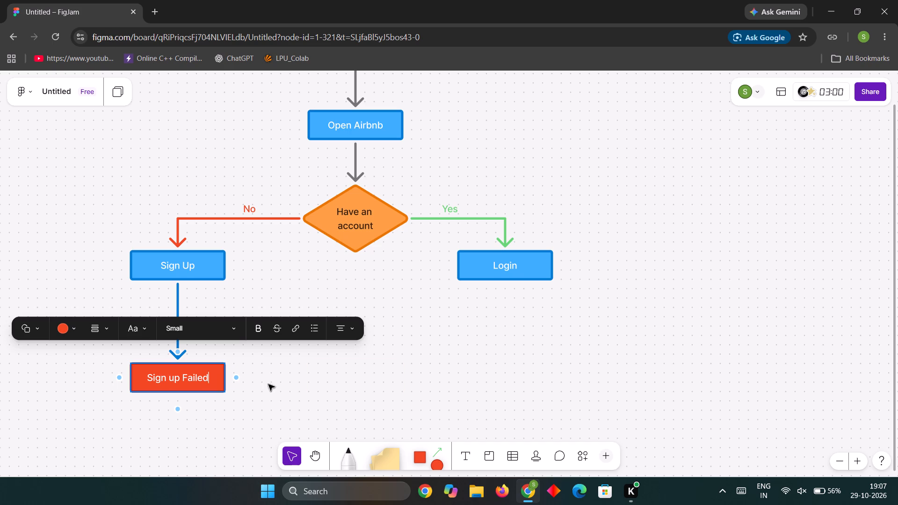
click(268, 384)
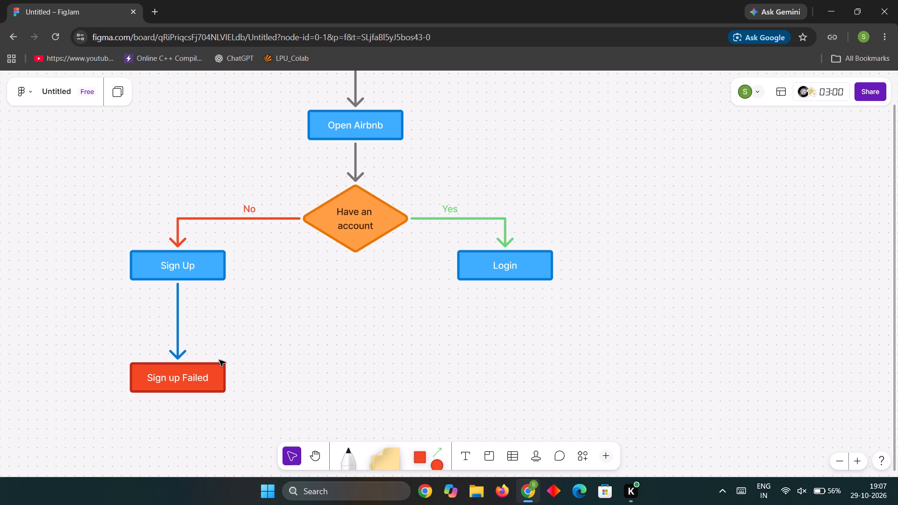
Colour the arrow from Sign Up to Sign up Failed black.
click(132, 378)
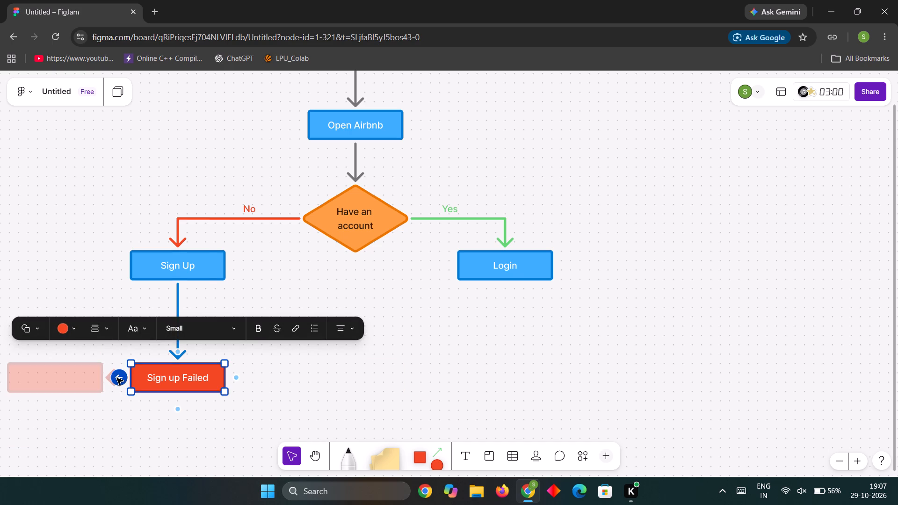
click(429, 377)
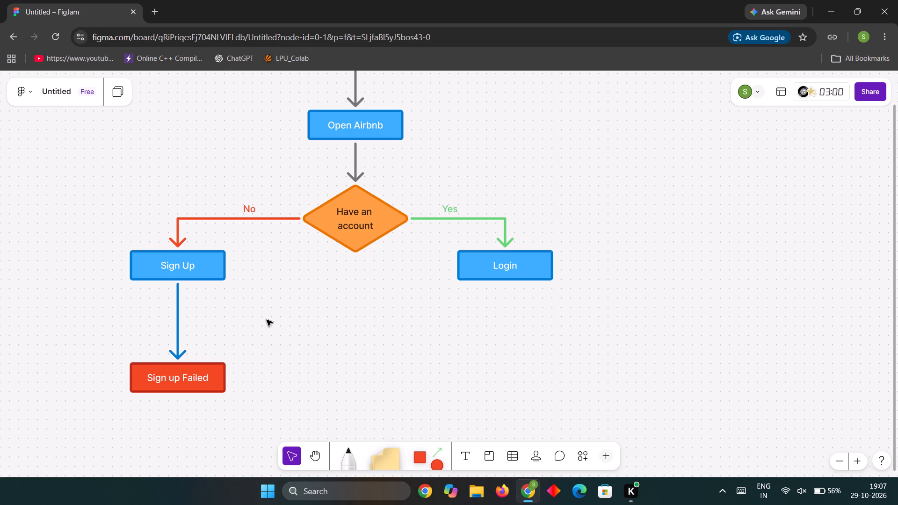
click(176, 321)
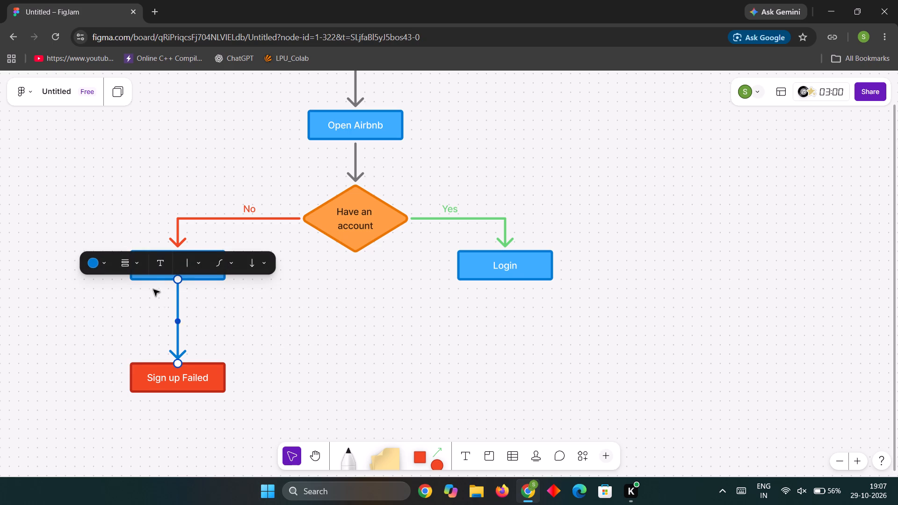
click(100, 260)
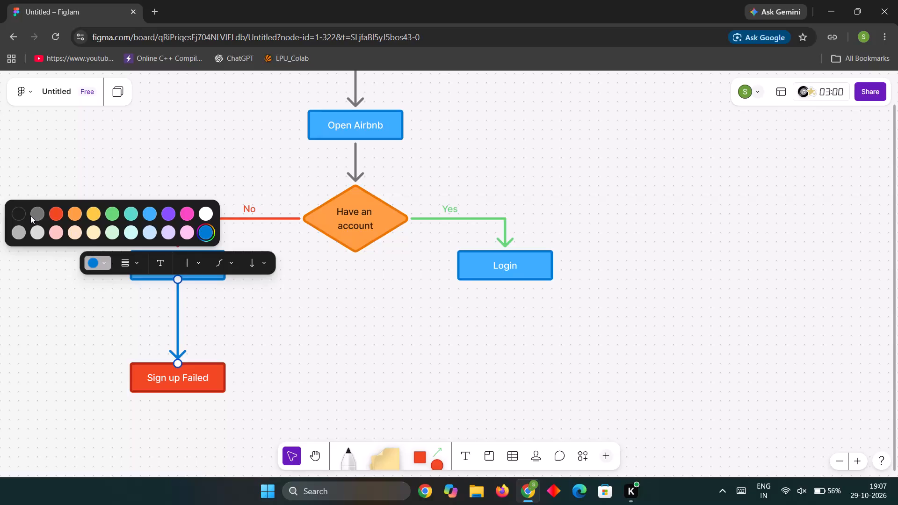
click(24, 216)
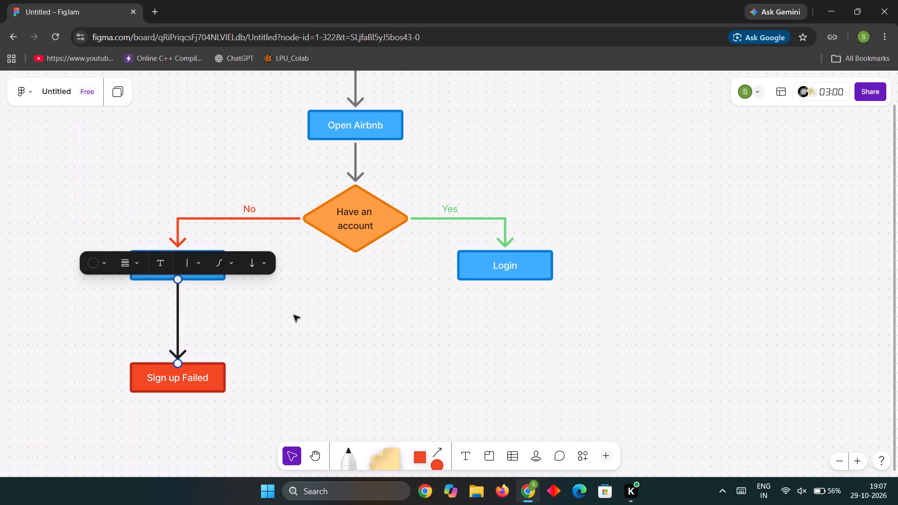
click(351, 328)
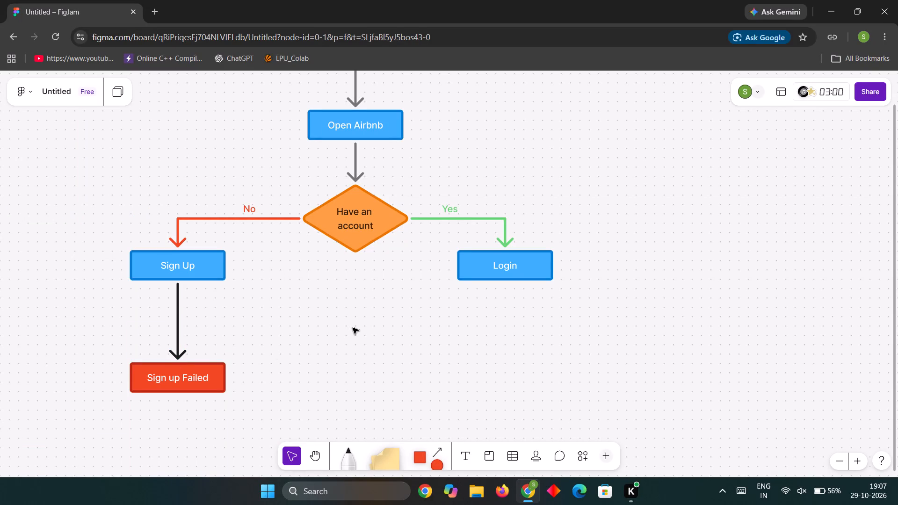
Move the Sign up Failed rectangle up closer to Sign Up, keeping it vertically aligned beneath it.
click(215, 370)
drag(210, 372, 210, 354)
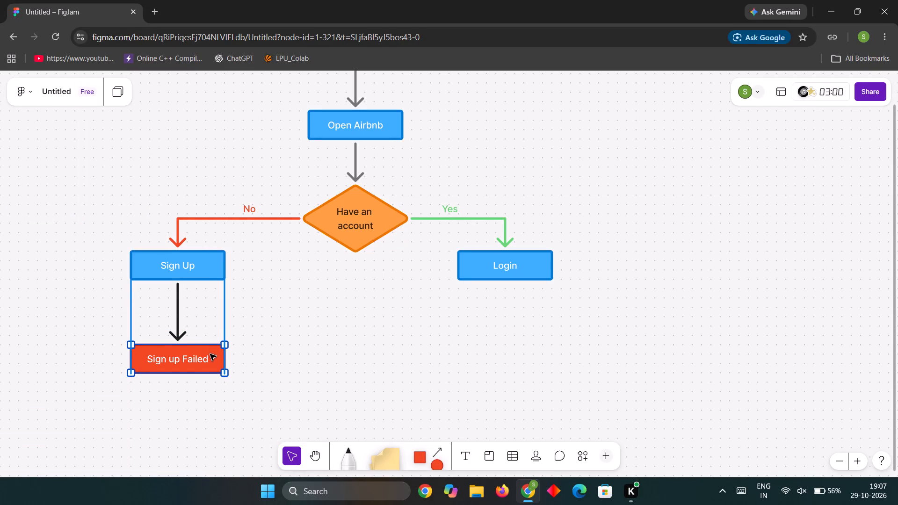
drag(210, 354, 210, 331)
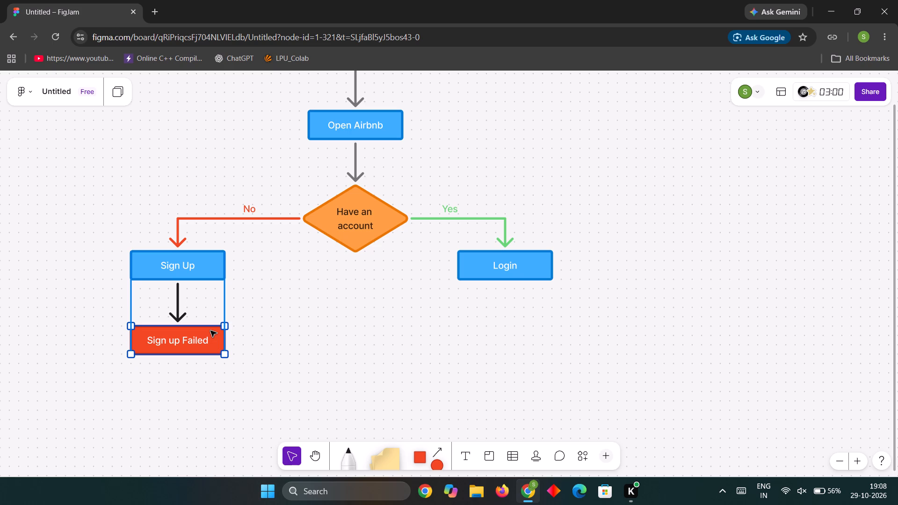
drag(210, 331, 210, 340)
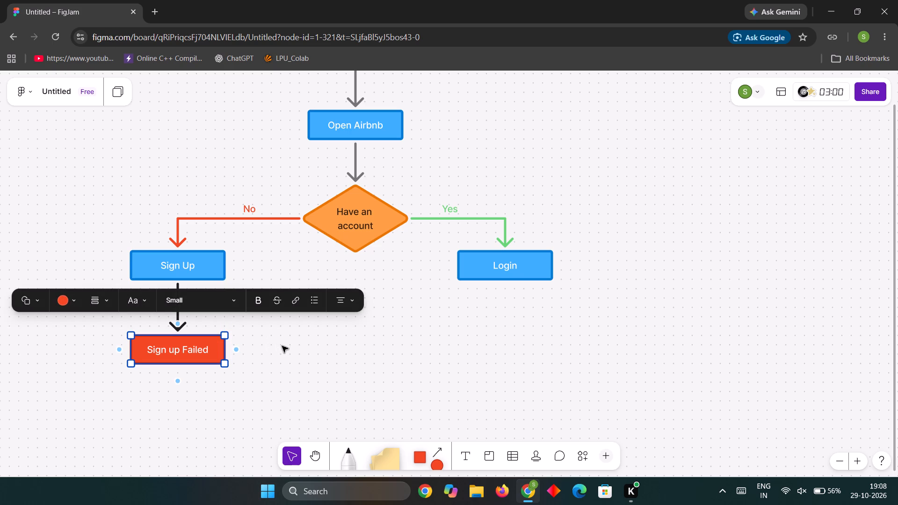
click(295, 350)
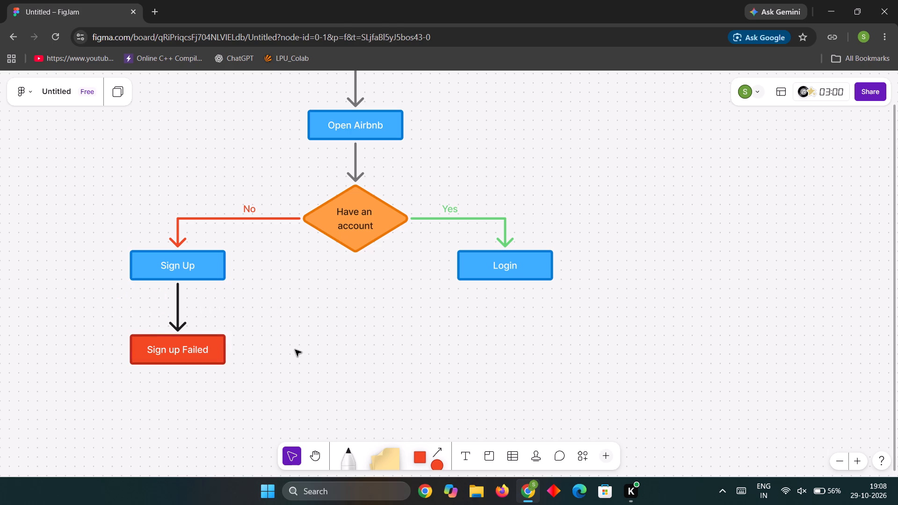
Add a rectangle connected by an arrow below Login and move it up level with Sign up Failed.
click(493, 259)
click(511, 298)
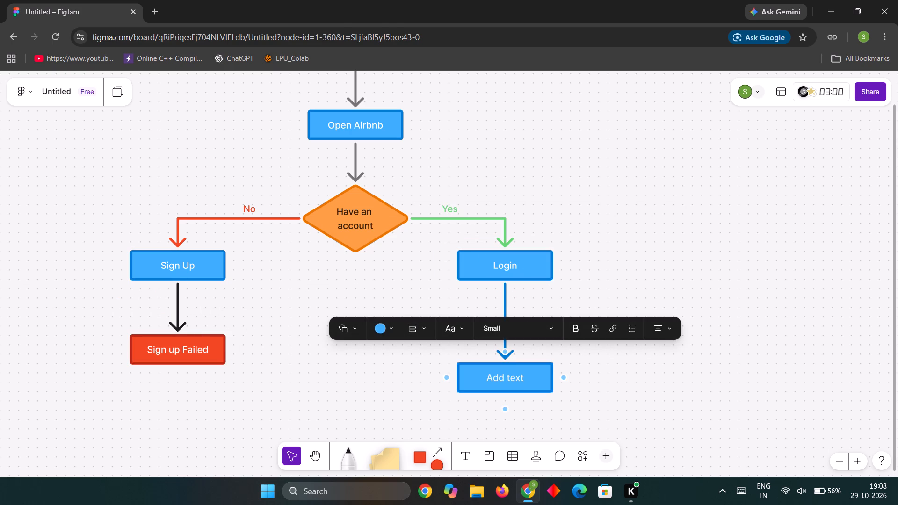
drag(527, 384, 529, 371)
click(538, 356)
drag(527, 376, 525, 352)
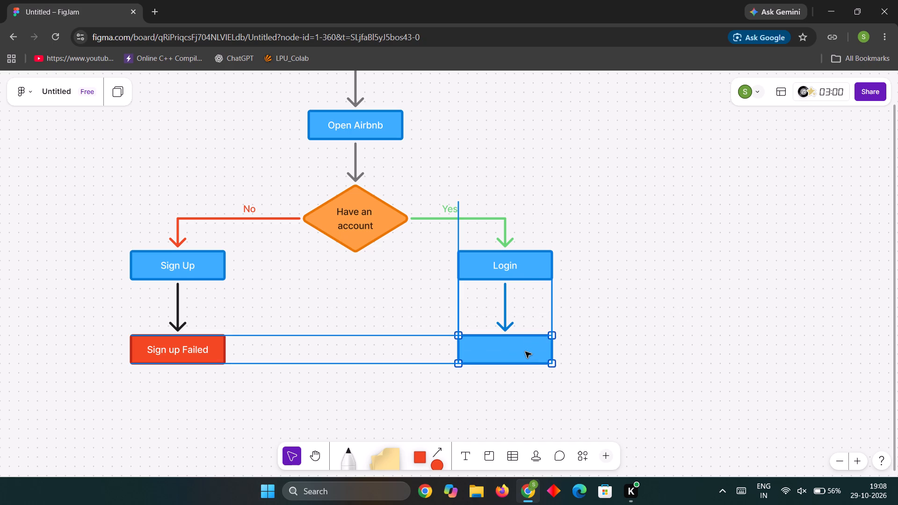
drag(525, 352, 525, 351)
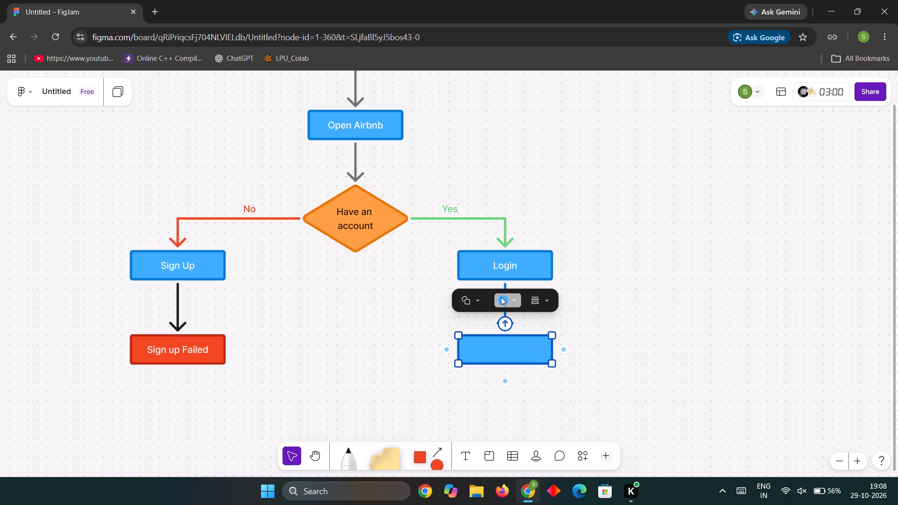
Fill the new rectangle below Login with red and label it Login Failed.
click(512, 299)
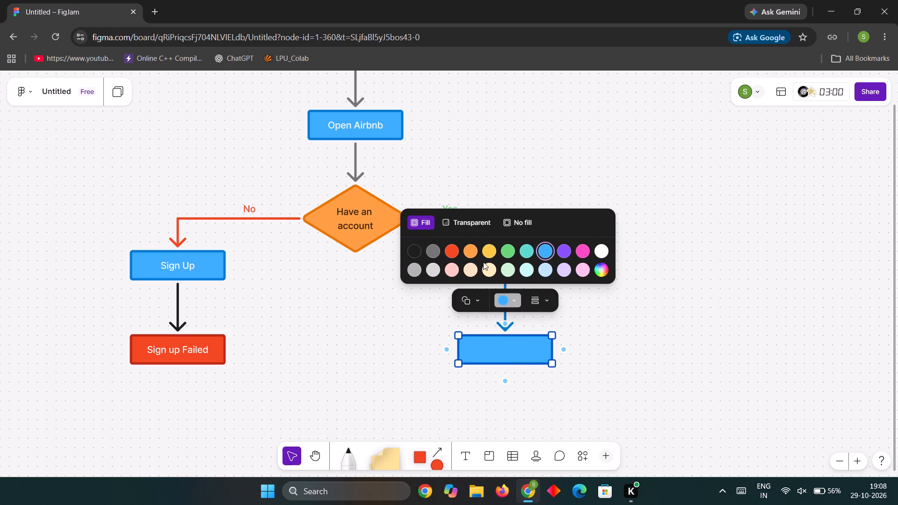
click(451, 253)
click(517, 347)
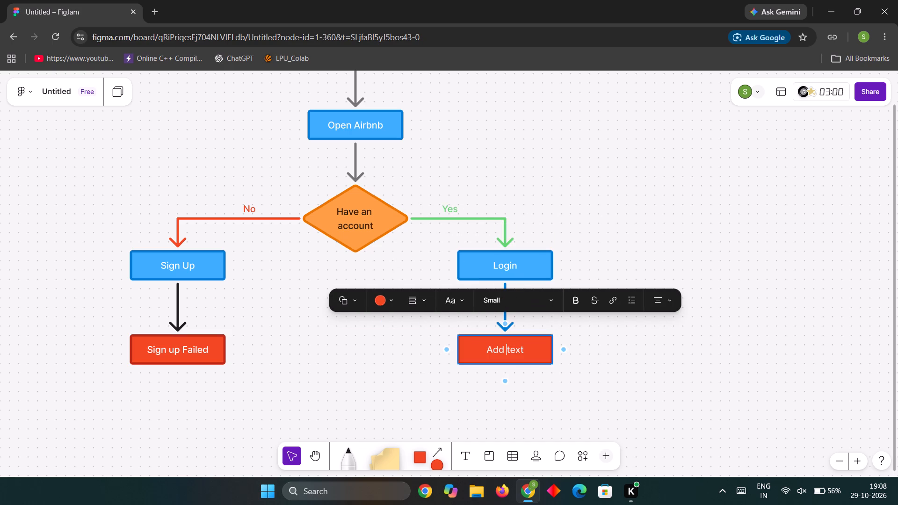
text(Login)
key(space)
text(Failed)
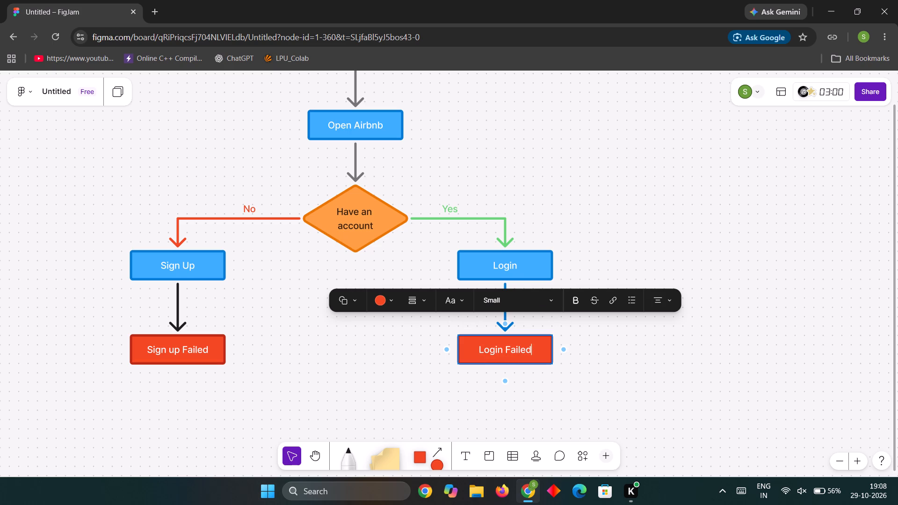
click(664, 410)
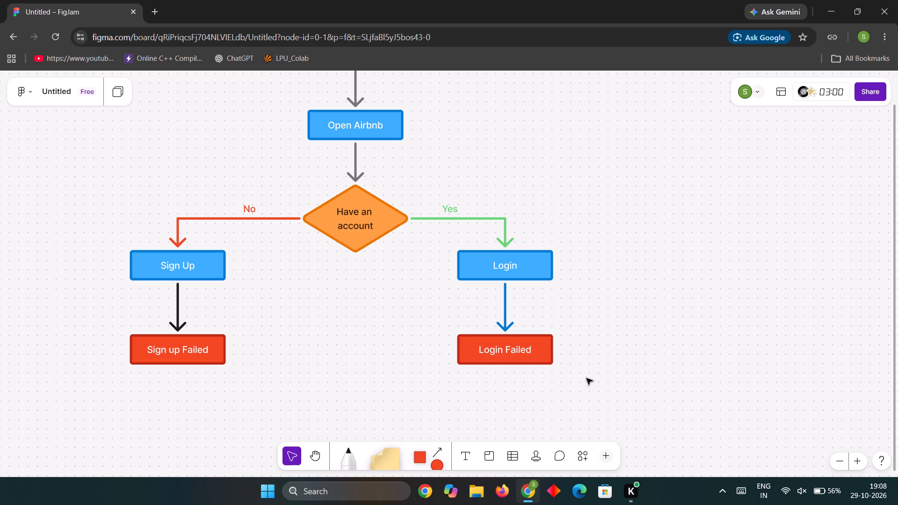
Colour the arrow from Login to Login Failed black.
click(506, 300)
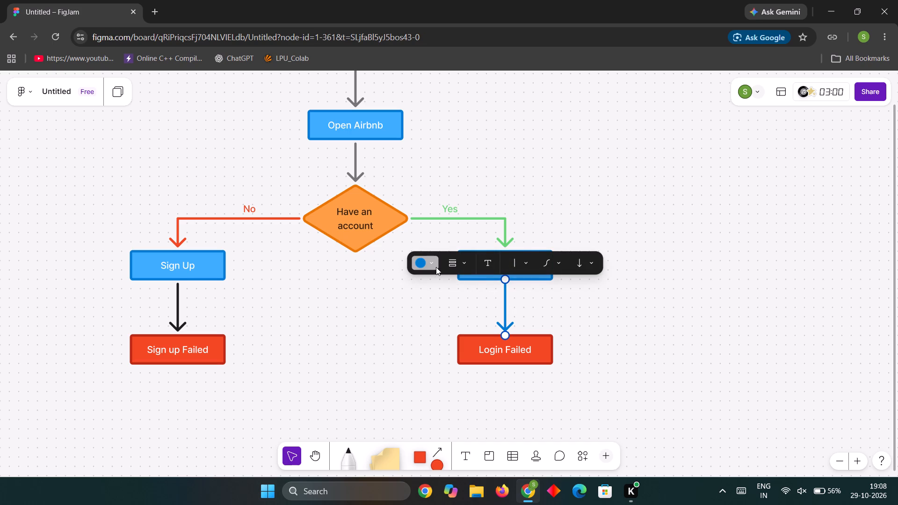
click(436, 267)
click(327, 214)
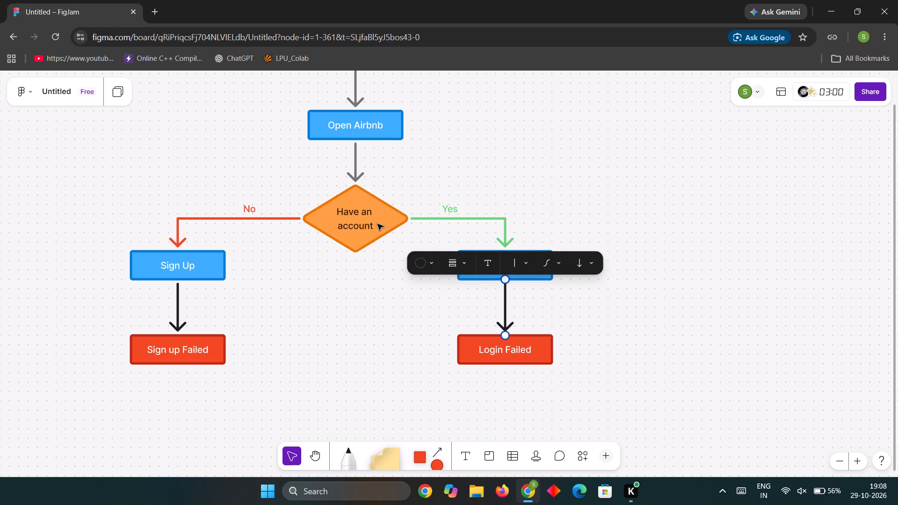
click(616, 327)
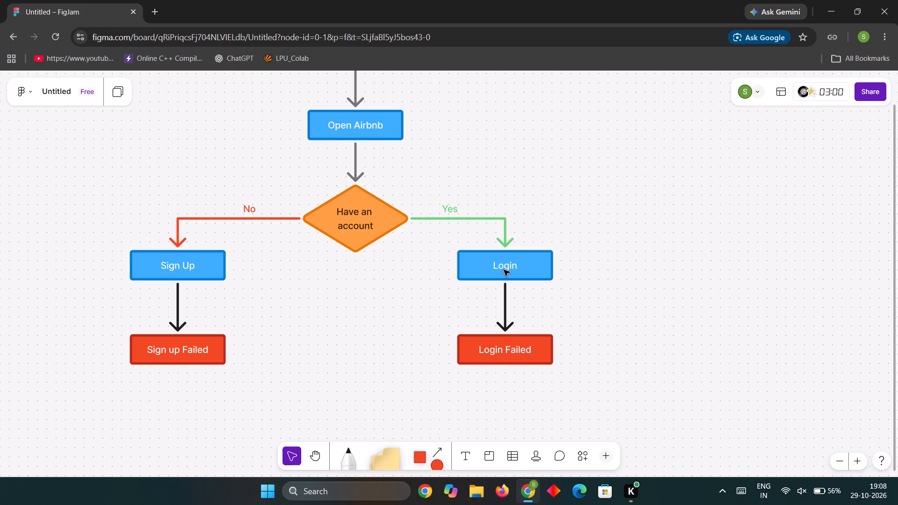
Colour the arrows from Start to Open Airbnb and from Open Airbnb to Have an account black.
scroll(410, 302, down, 1)
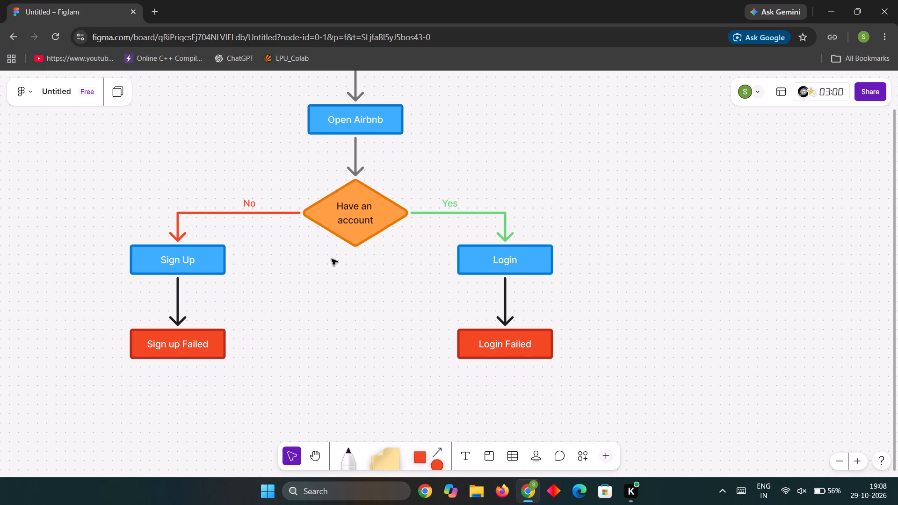
scroll(382, 297, up, 6)
scroll(355, 202, up, 2)
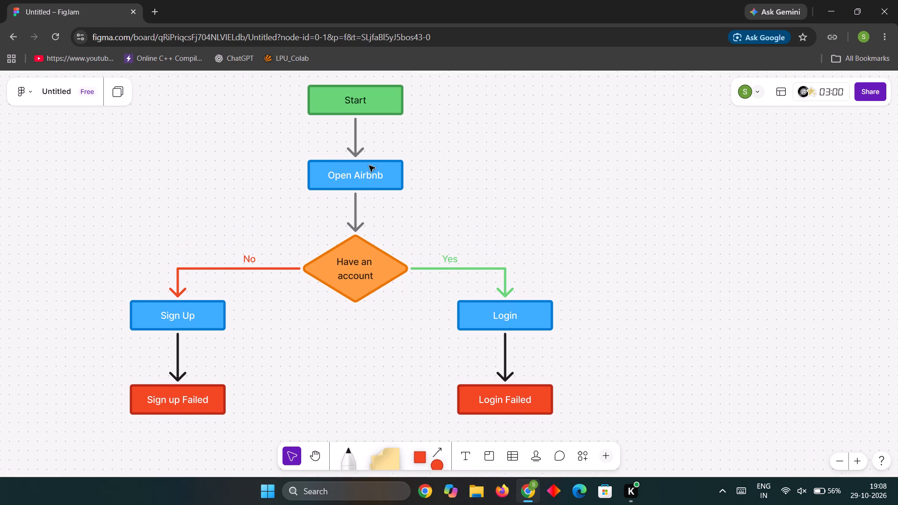
click(356, 140)
click(281, 99)
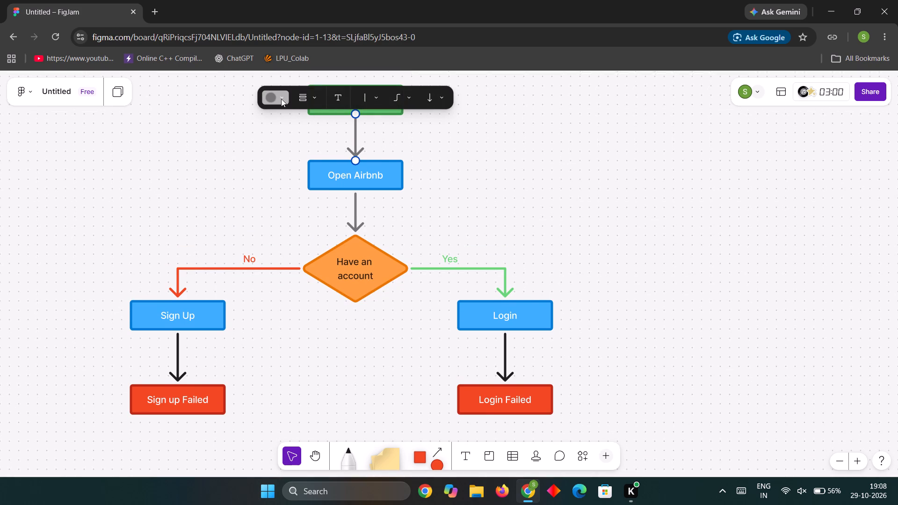
click(178, 128)
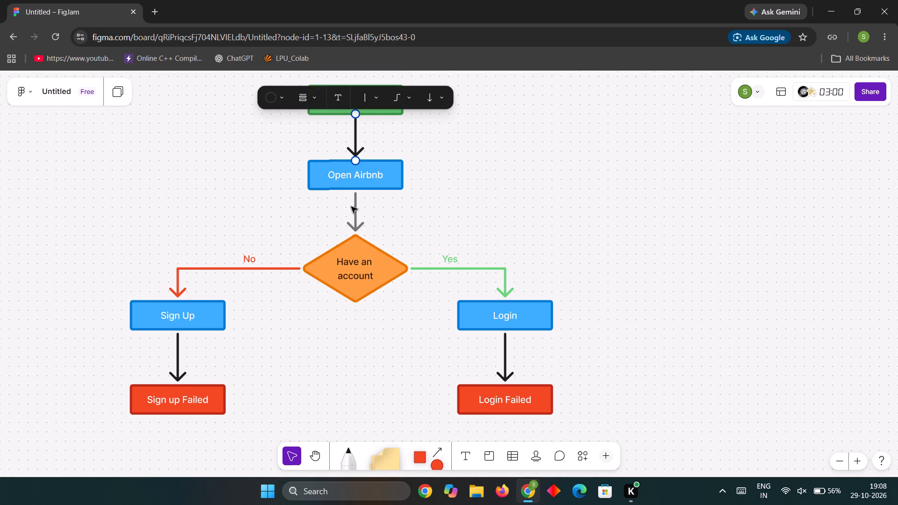
click(356, 213)
click(289, 172)
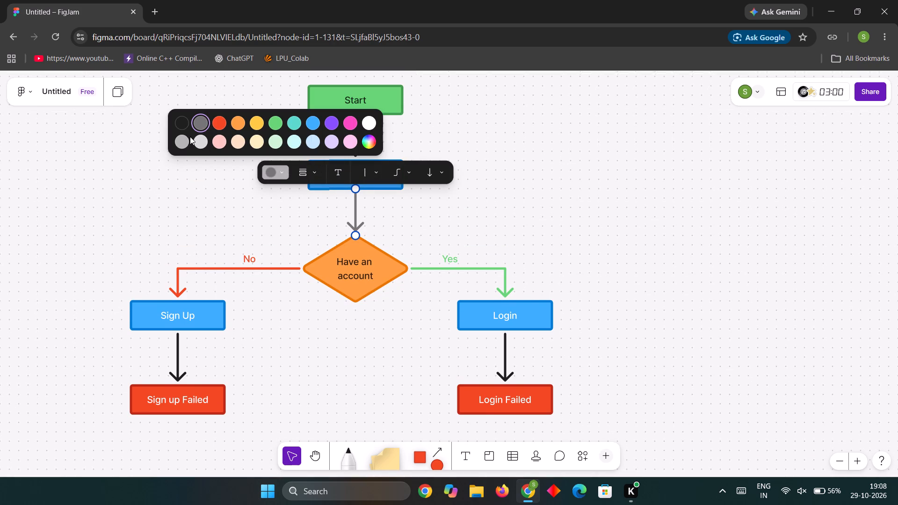
click(181, 124)
click(280, 221)
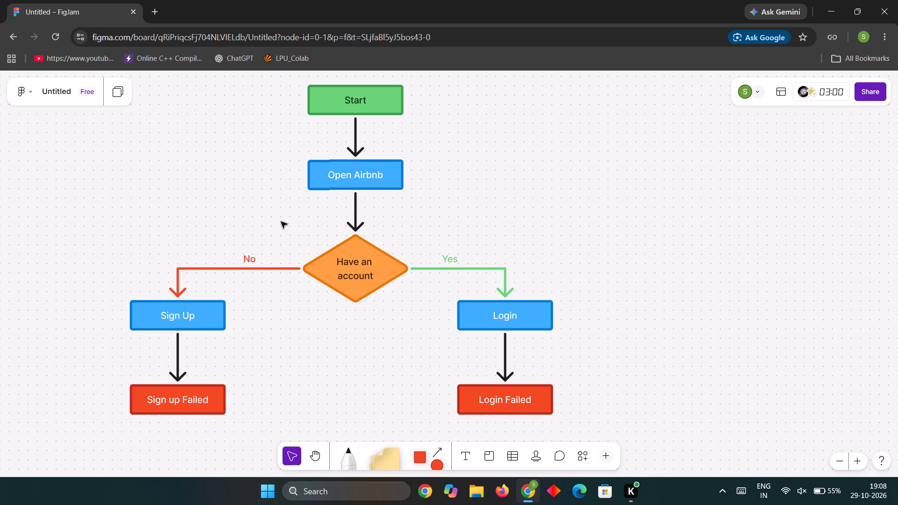
Draw a wide rectangle below and between Sign up Failed and Login Failed, and label it Home Screen.
scroll(375, 299, down, 6)
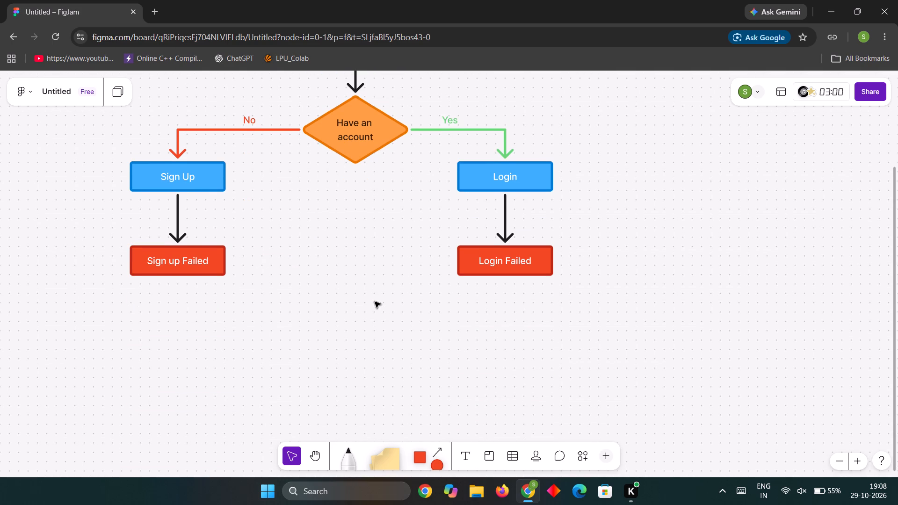
scroll(375, 302, down, 4)
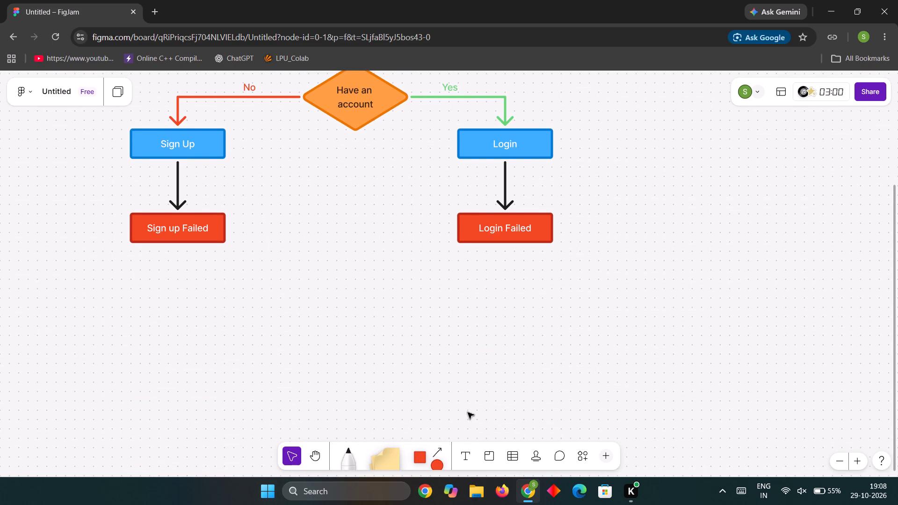
click(424, 455)
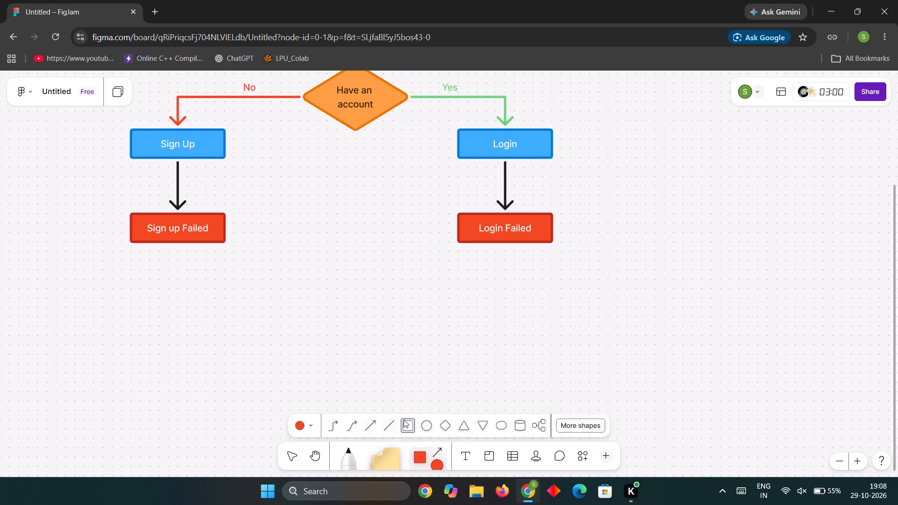
click(413, 423)
drag(301, 283, 387, 337)
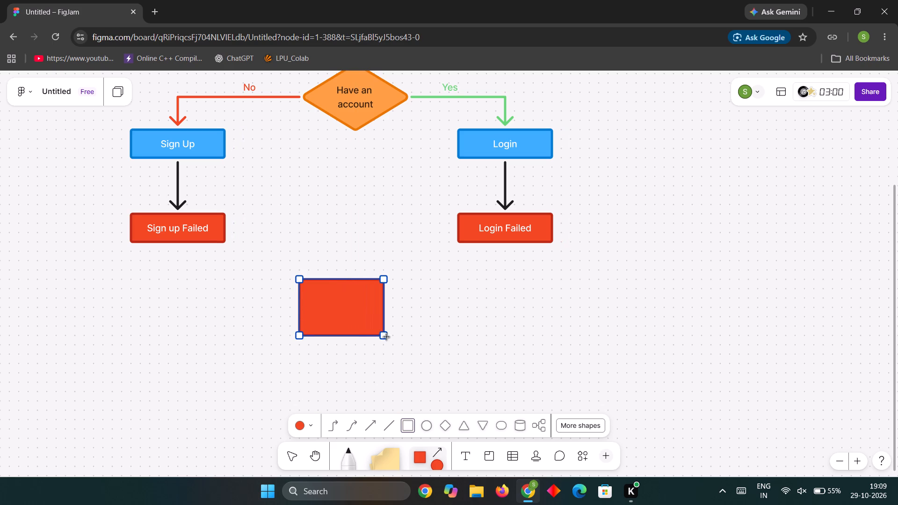
drag(387, 337, 431, 316)
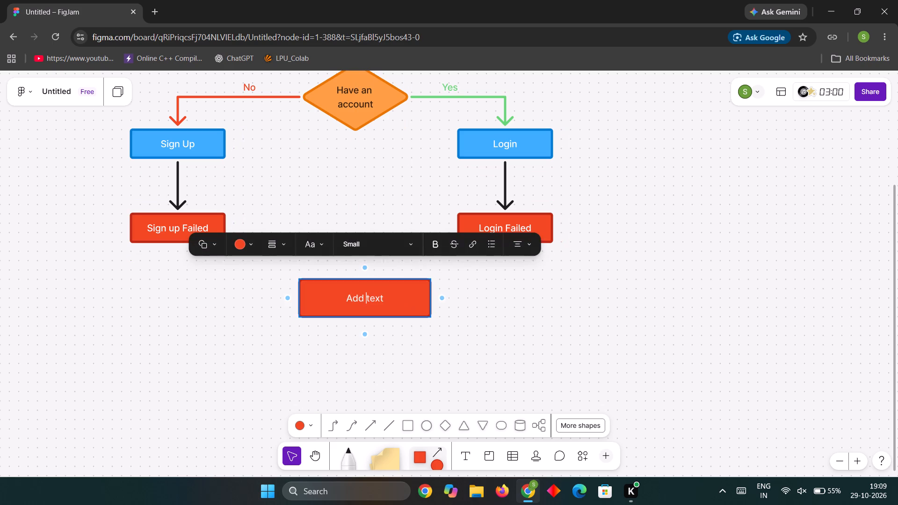
text(Home Screen)
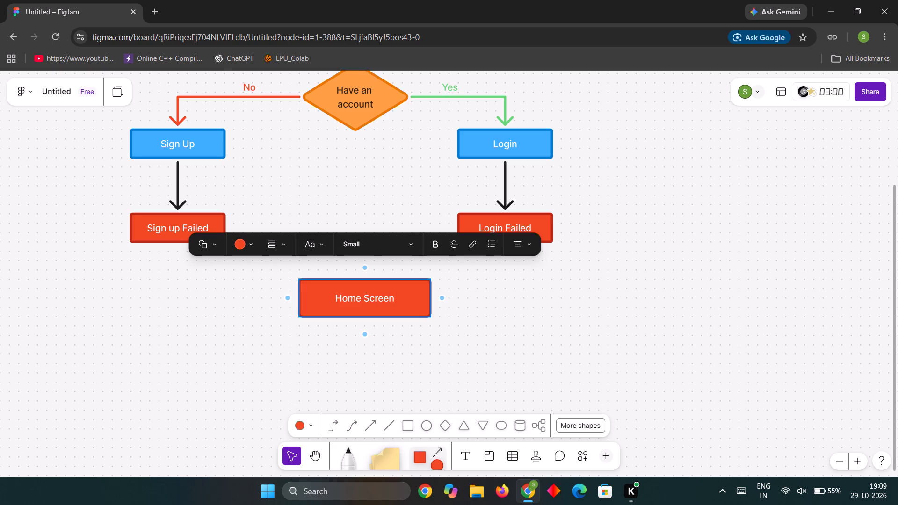
Fill the Home Screen rectangle with blue.
click(253, 241)
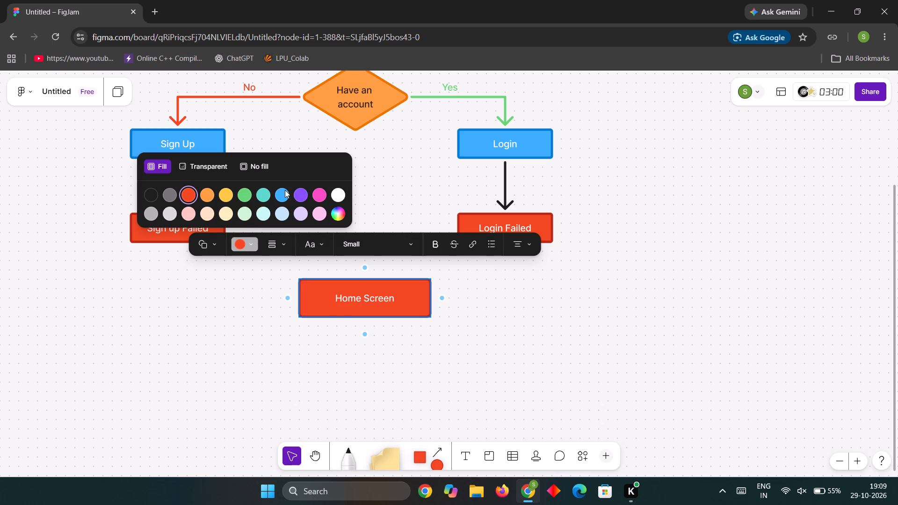
click(283, 192)
click(454, 374)
Centre the Home Screen rectangle beneath the Have an account diamond and move it slightly further down.
drag(400, 304, 395, 306)
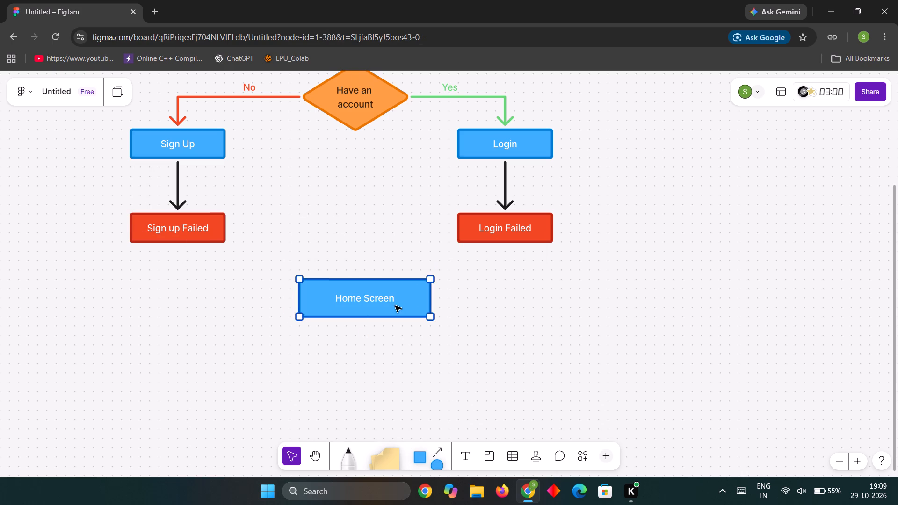
drag(395, 306, 392, 303)
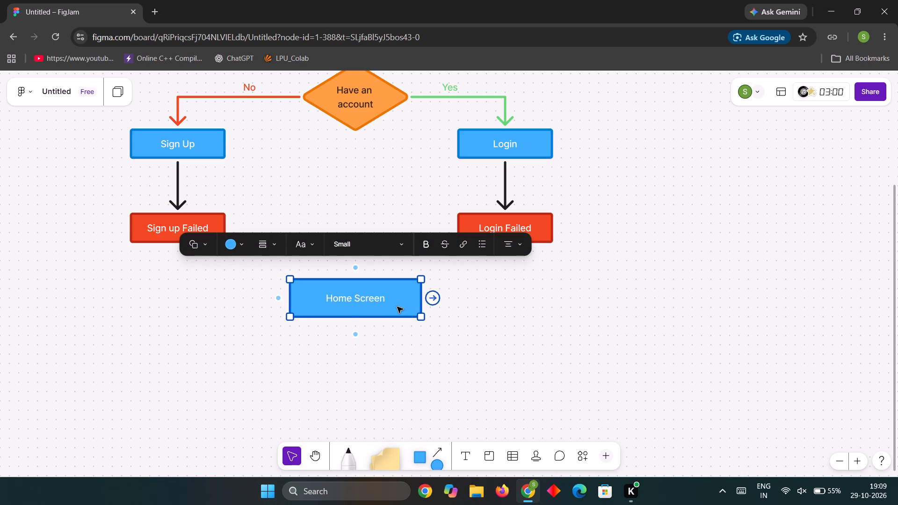
drag(397, 306, 400, 325)
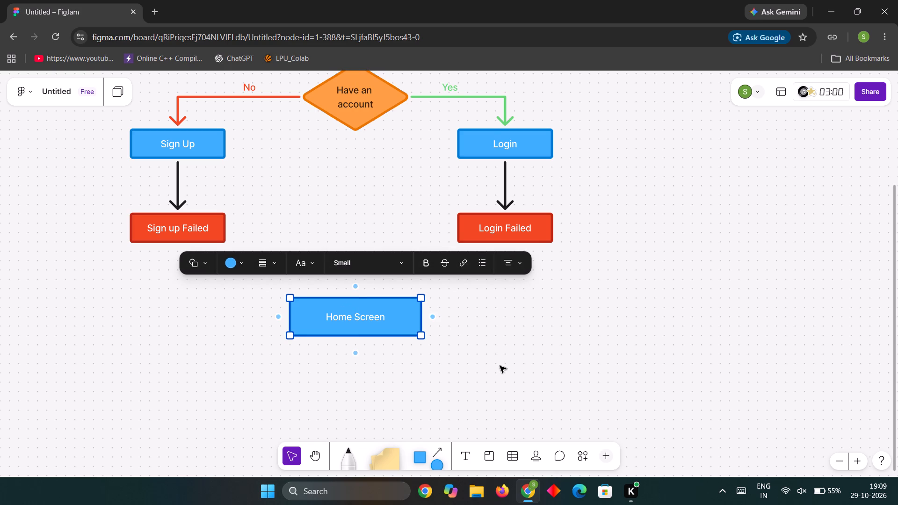
click(500, 368)
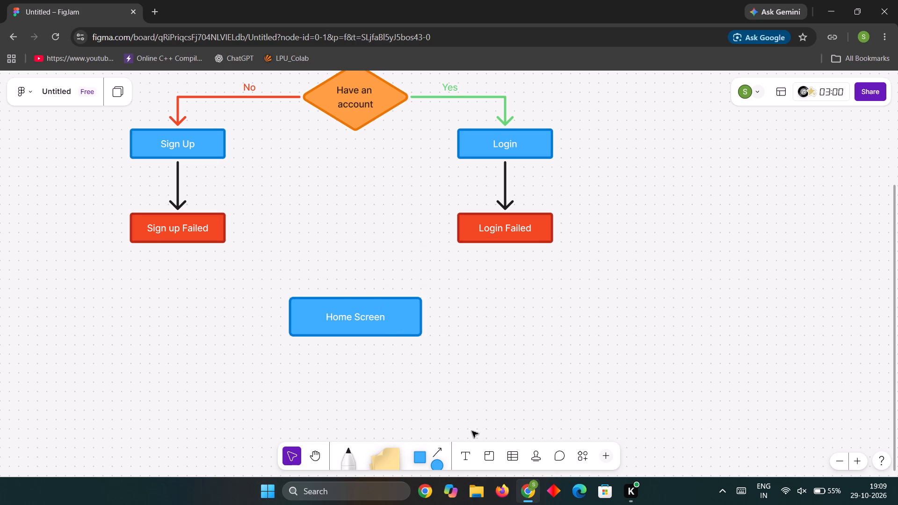
Draw a short horizontal straight line outward from the left edge of the Sign up Failed rectangle.
scroll(469, 426, up, 2)
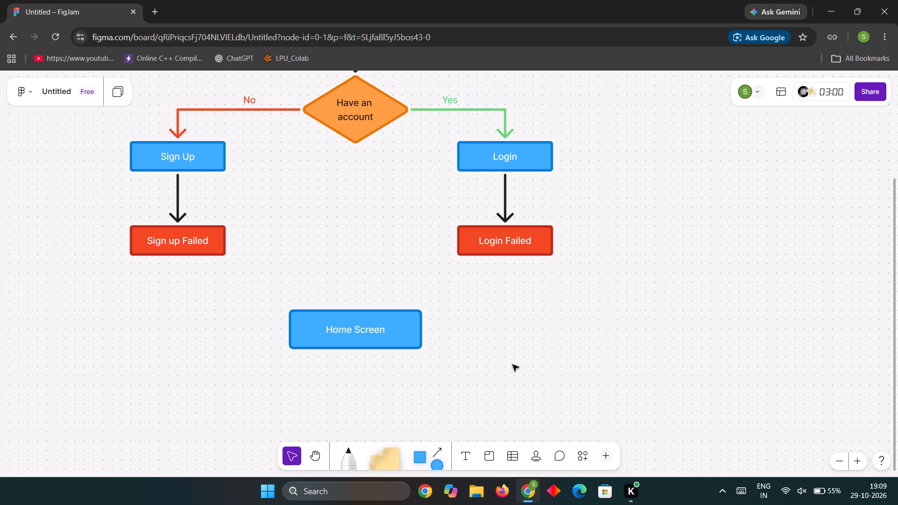
scroll(500, 436, up, 1)
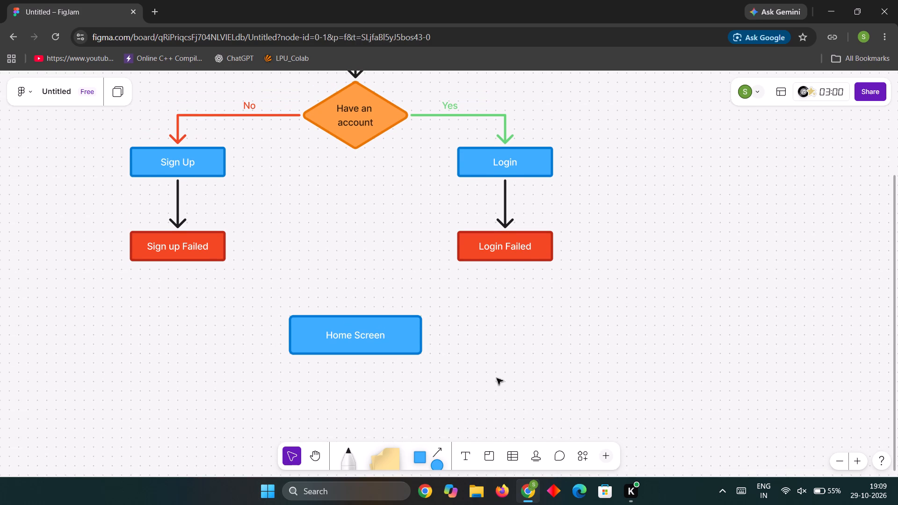
click(436, 448)
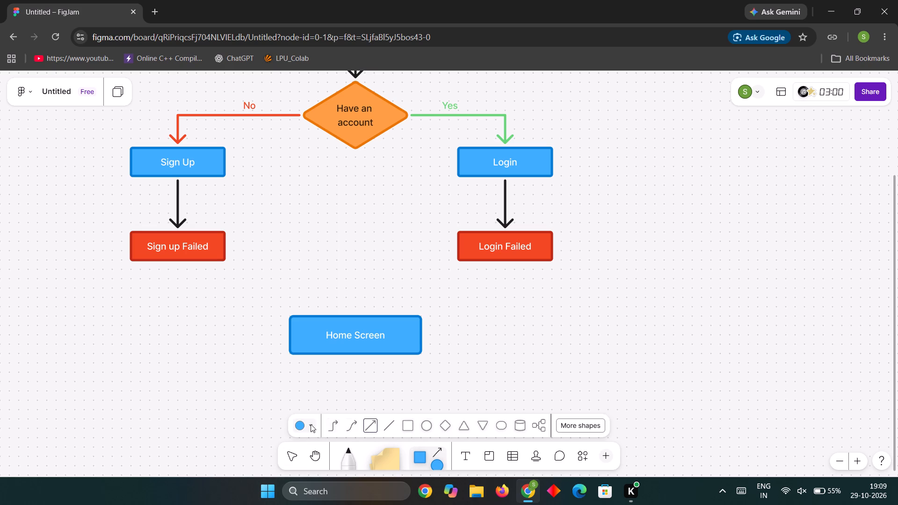
click(390, 425)
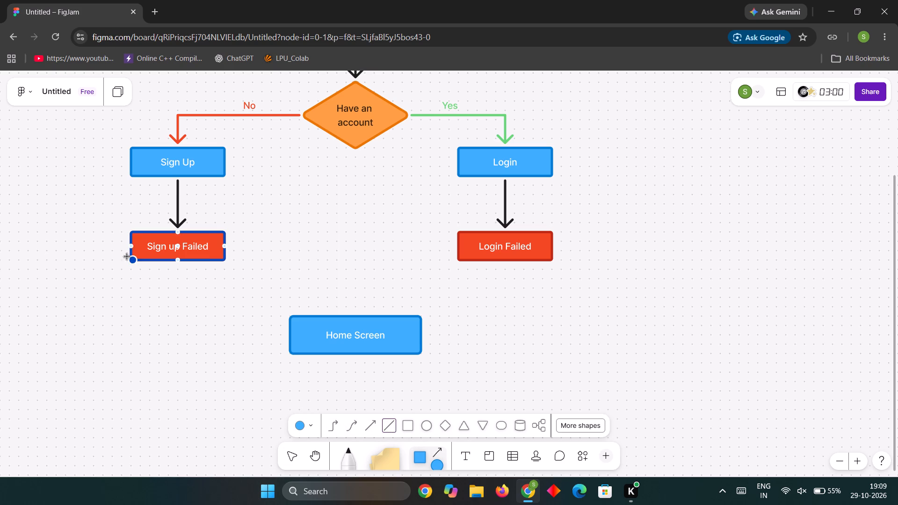
click(130, 245)
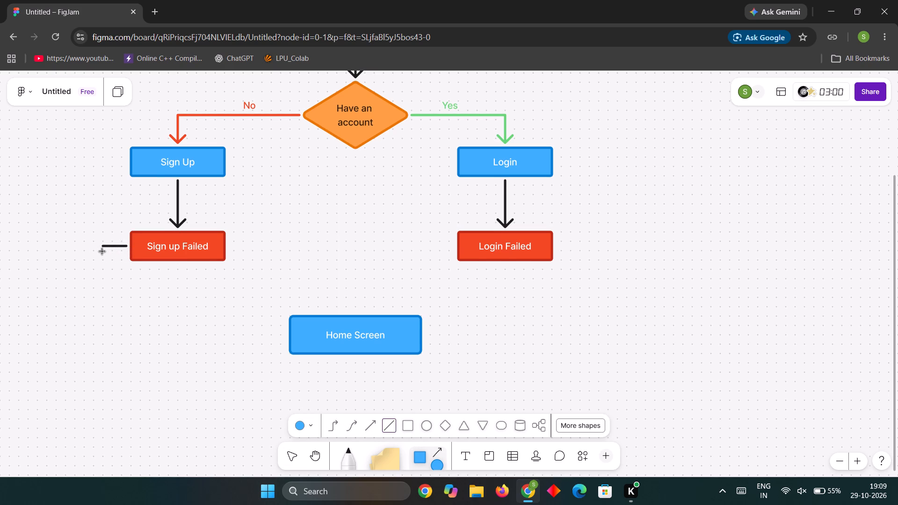
click(104, 252)
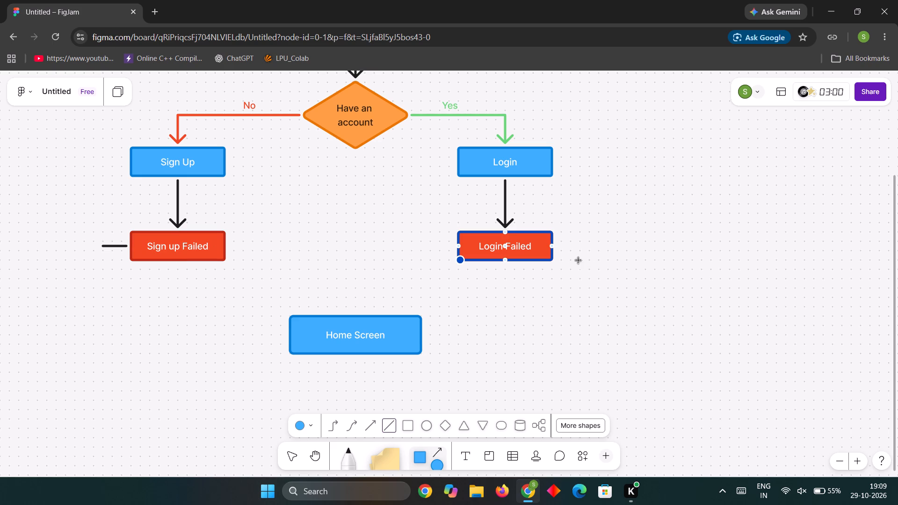
Draw a vertical straight line from the outer end of Sign up Failed's short line up to Sign Up's mid-height, trimming its lower end flush.
click(103, 246)
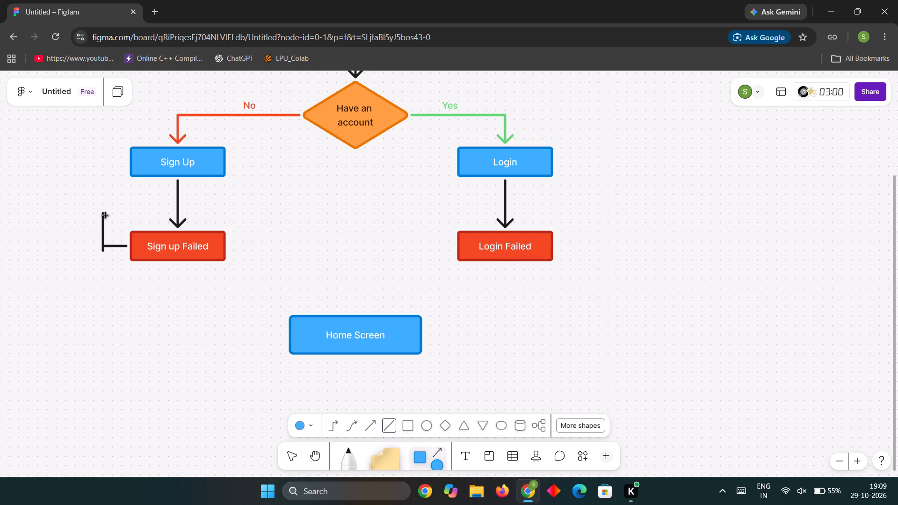
click(104, 161)
key(Escape)
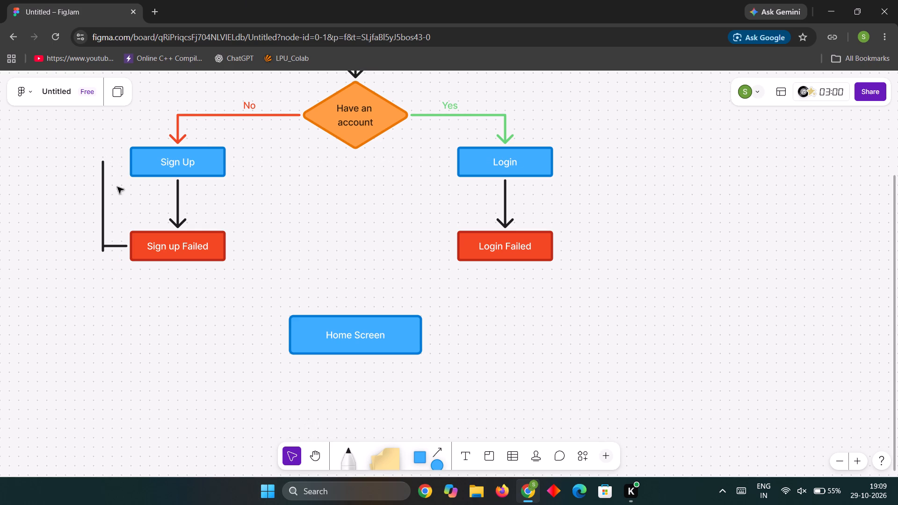
click(102, 203)
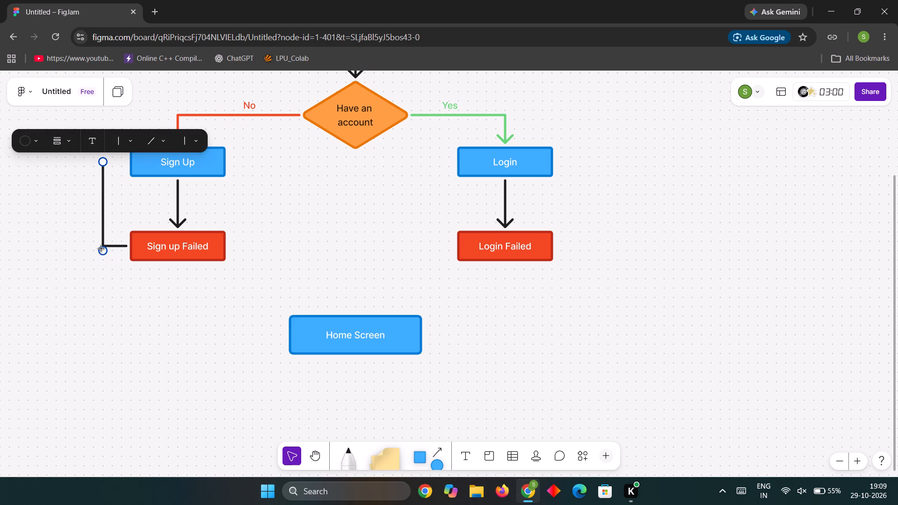
drag(103, 251, 103, 239)
click(106, 287)
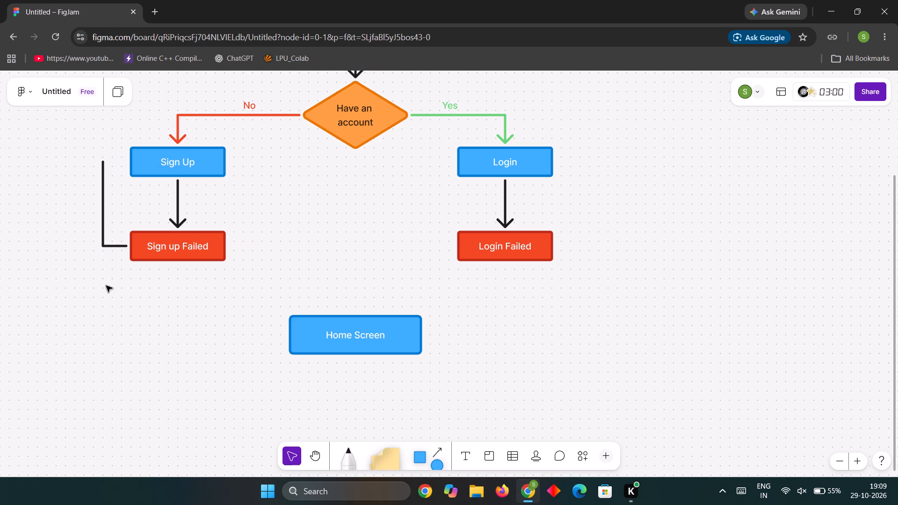
Draw a short straight arrow from the top of the vertical line into the left edge of the Sign Up rectangle.
click(132, 163)
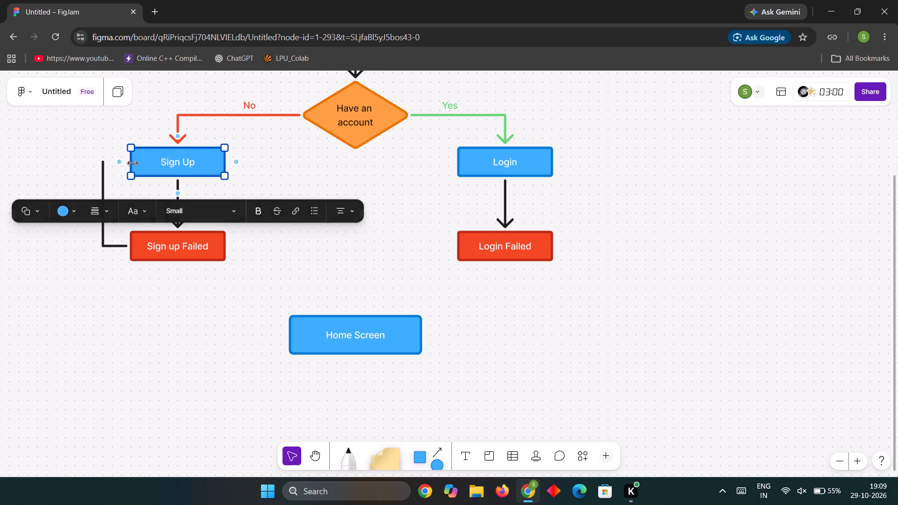
click(435, 449)
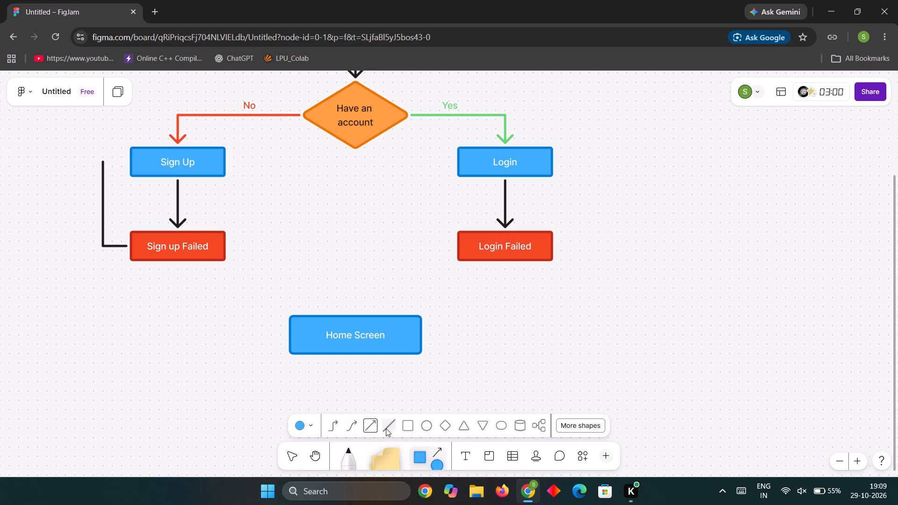
click(372, 426)
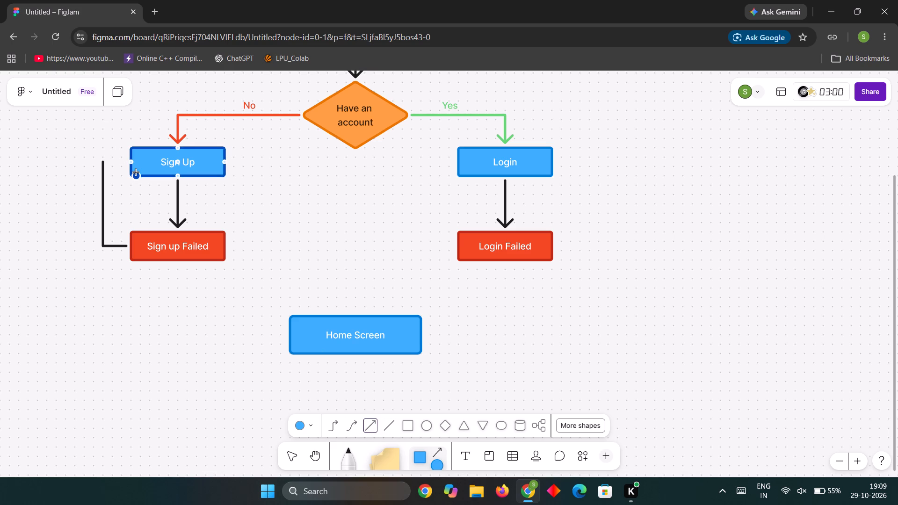
click(132, 163)
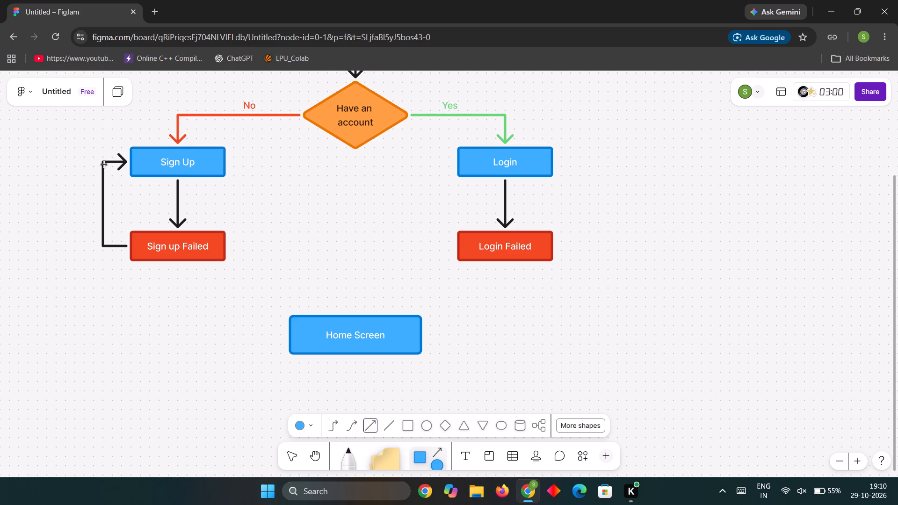
click(104, 165)
key(Escape)
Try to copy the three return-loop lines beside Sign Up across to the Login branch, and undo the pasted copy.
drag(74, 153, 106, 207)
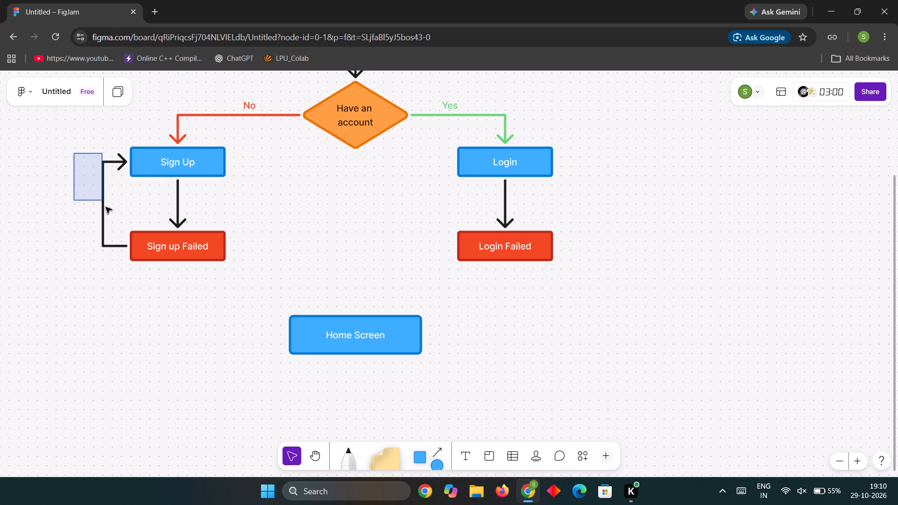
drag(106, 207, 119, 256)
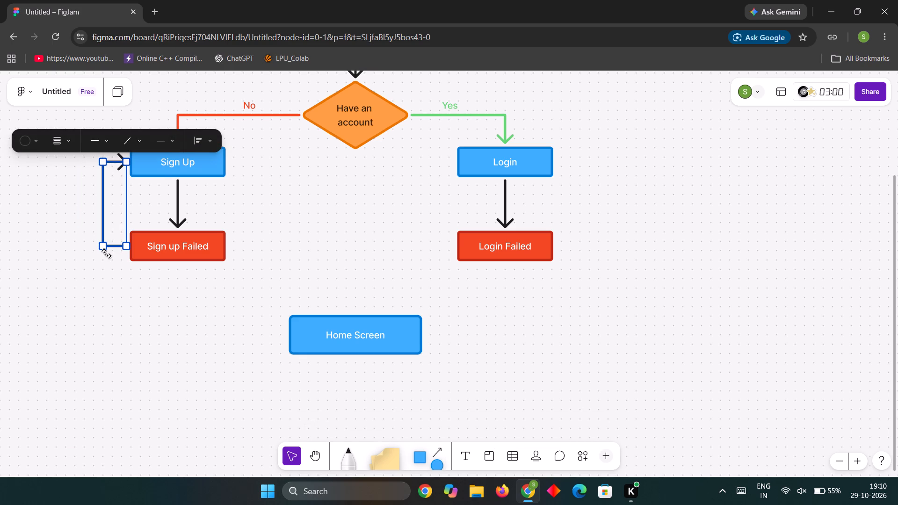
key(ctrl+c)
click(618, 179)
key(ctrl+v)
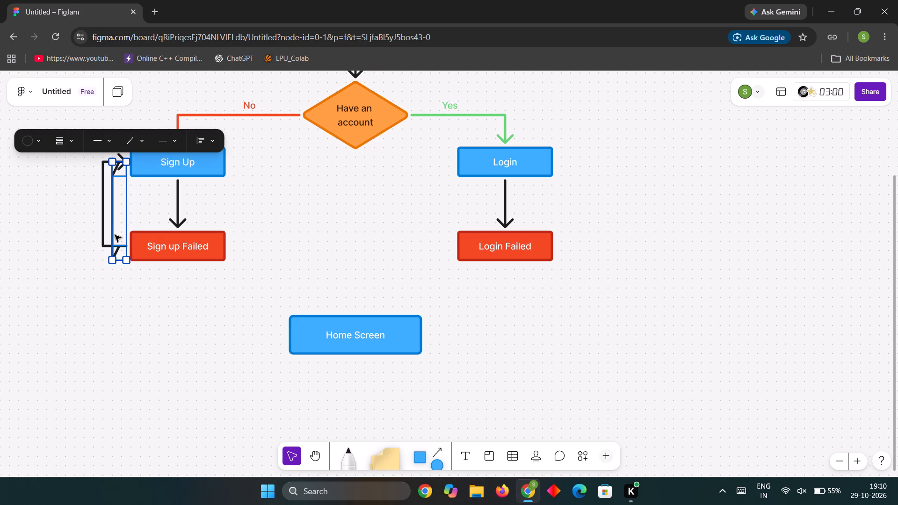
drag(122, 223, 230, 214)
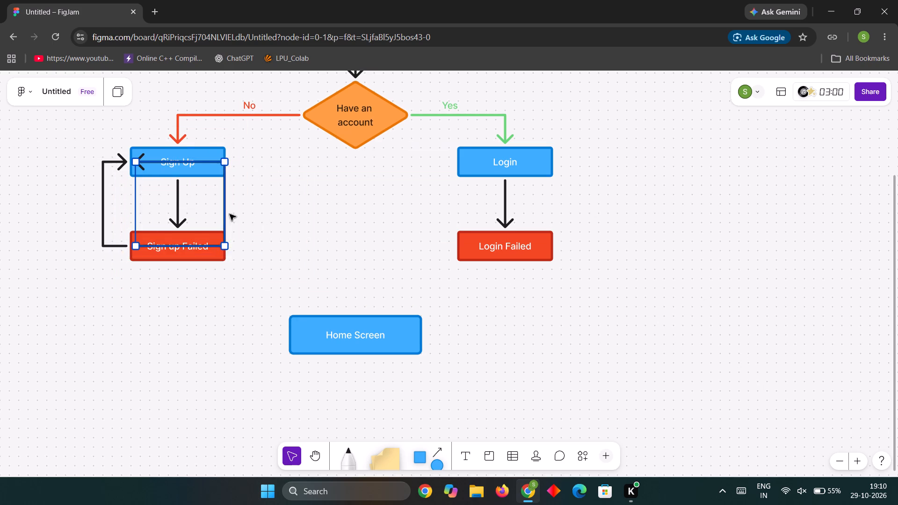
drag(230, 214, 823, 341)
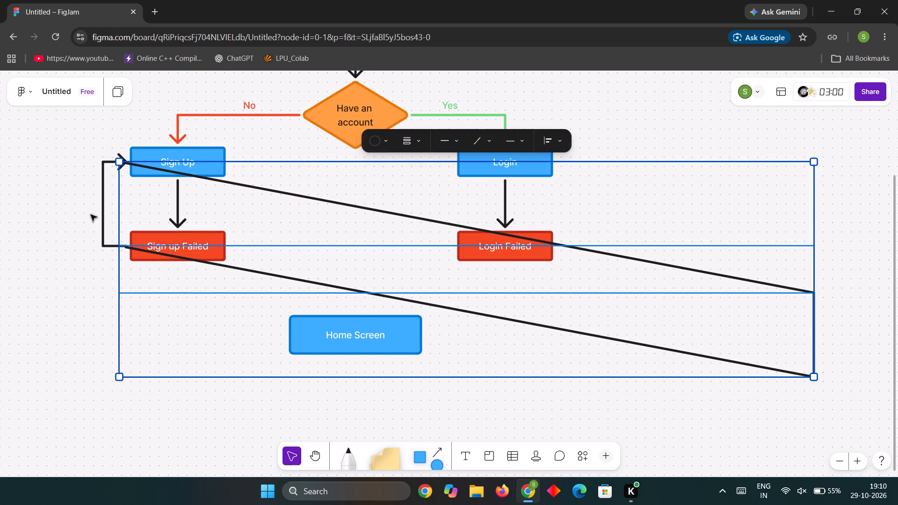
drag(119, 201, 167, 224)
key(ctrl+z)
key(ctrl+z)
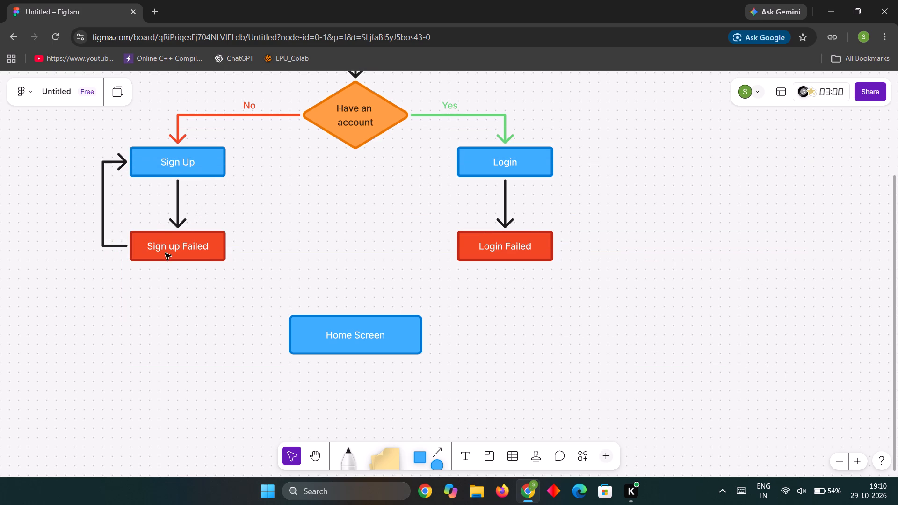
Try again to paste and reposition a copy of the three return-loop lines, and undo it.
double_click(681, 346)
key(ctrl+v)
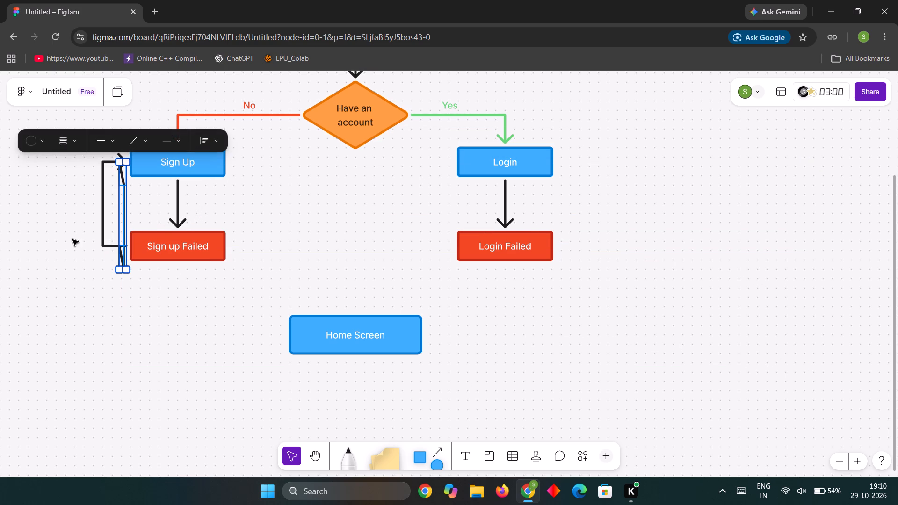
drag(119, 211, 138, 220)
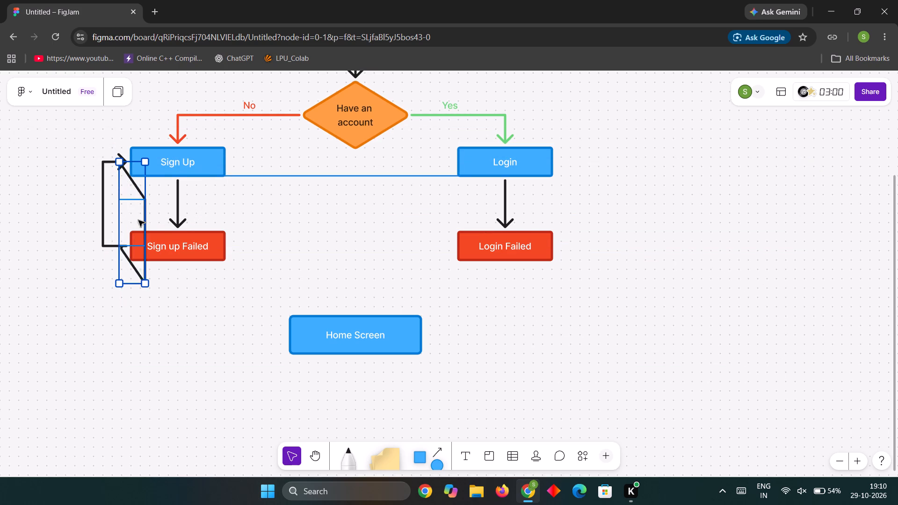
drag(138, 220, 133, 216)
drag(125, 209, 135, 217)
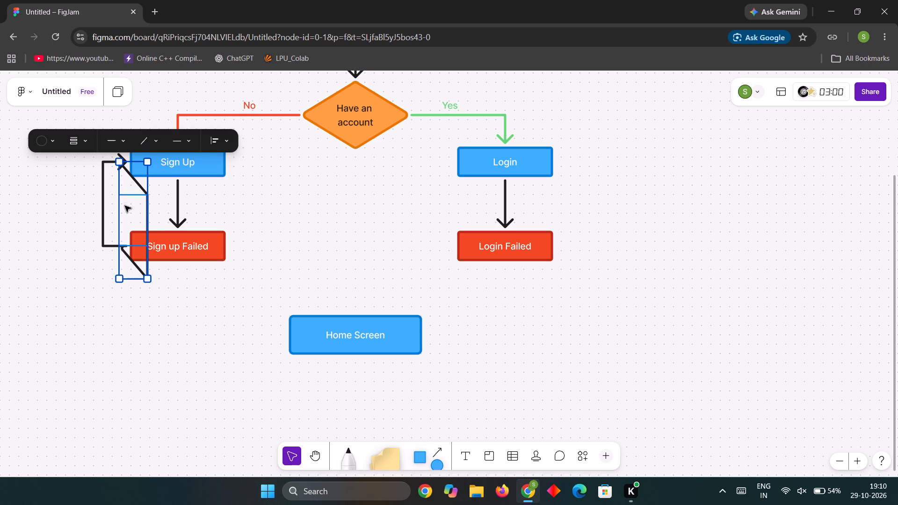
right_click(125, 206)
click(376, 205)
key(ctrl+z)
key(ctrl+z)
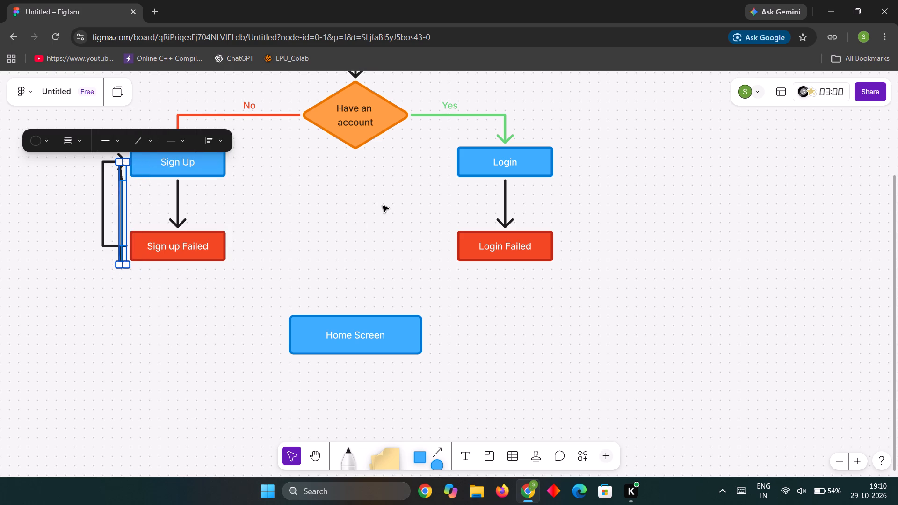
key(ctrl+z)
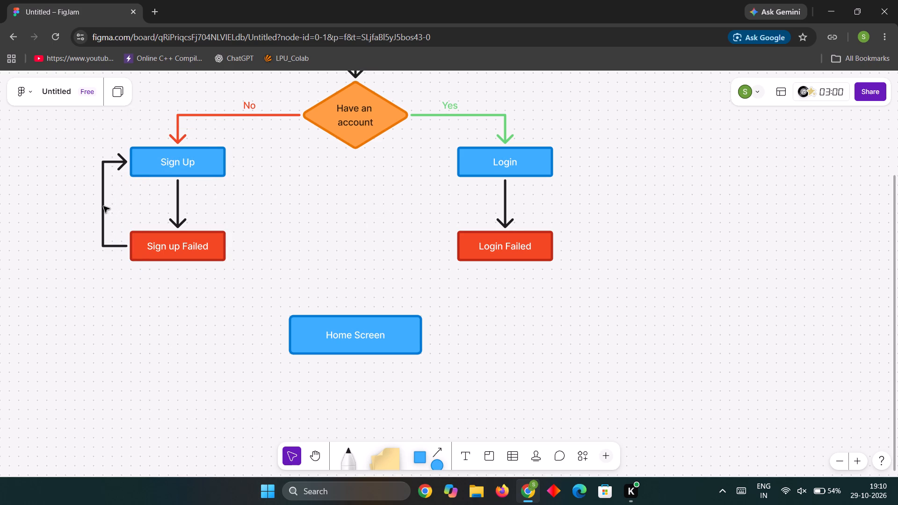
Recolour all three segments of the return loop from Sign up Failed to Sign Up red.
click(101, 206)
click(39, 144)
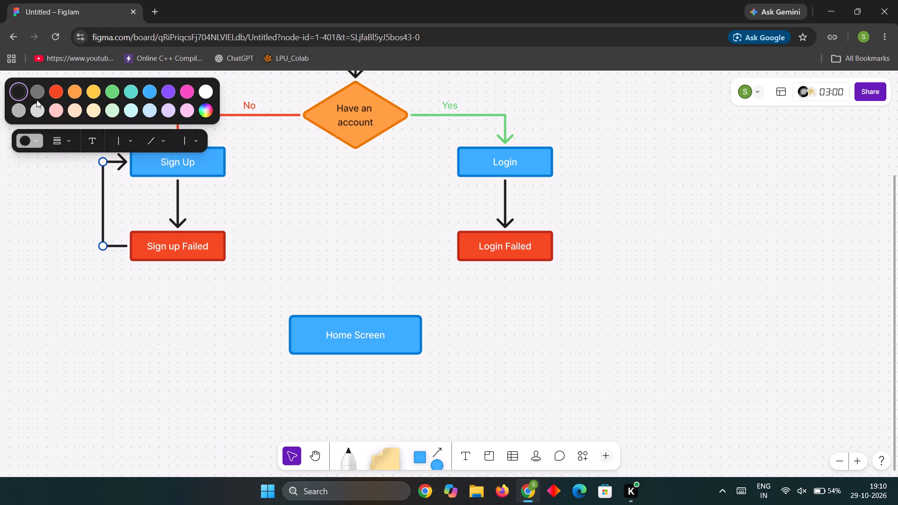
click(57, 88)
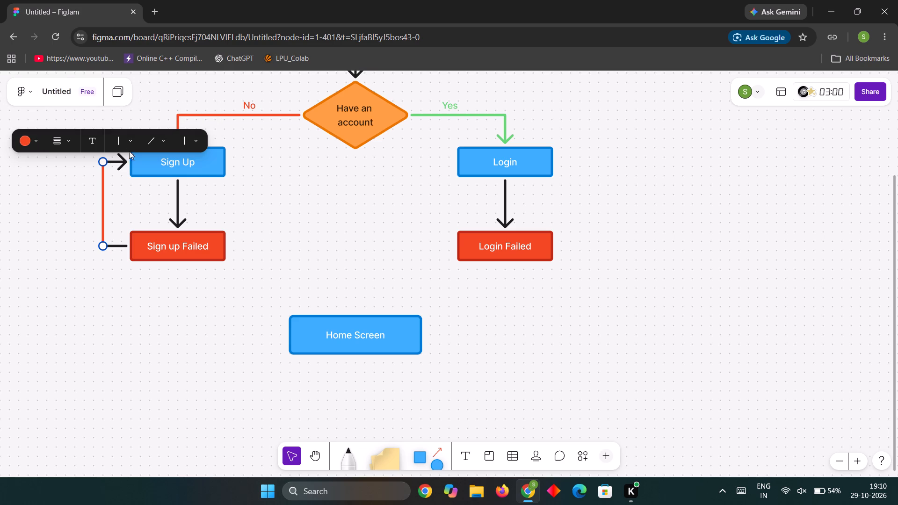
click(115, 161)
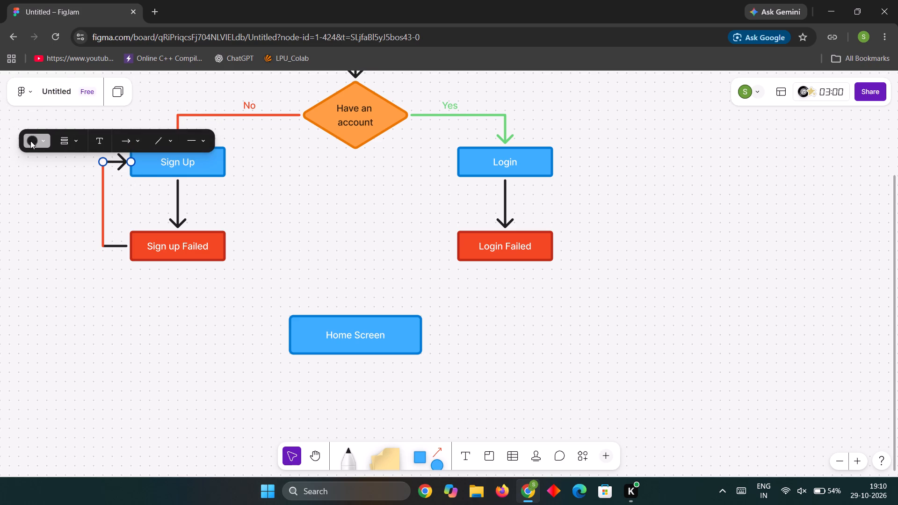
click(35, 141)
click(51, 95)
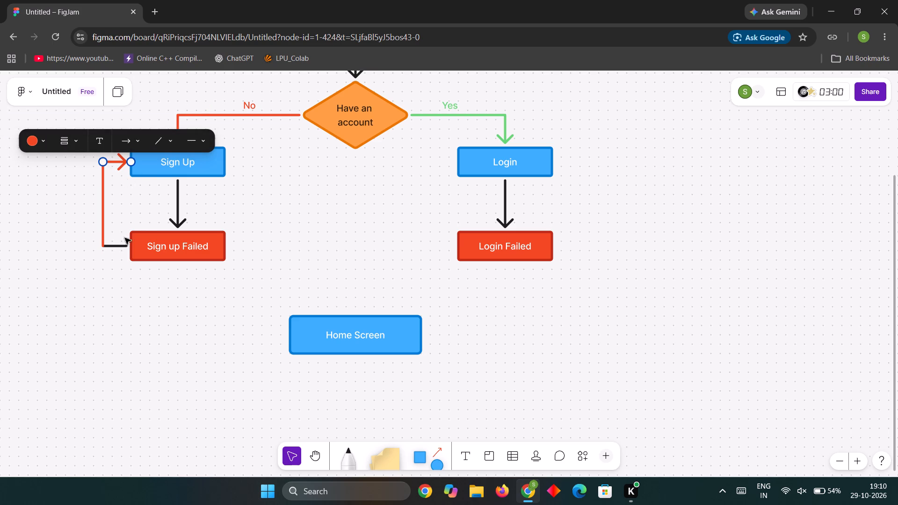
click(118, 244)
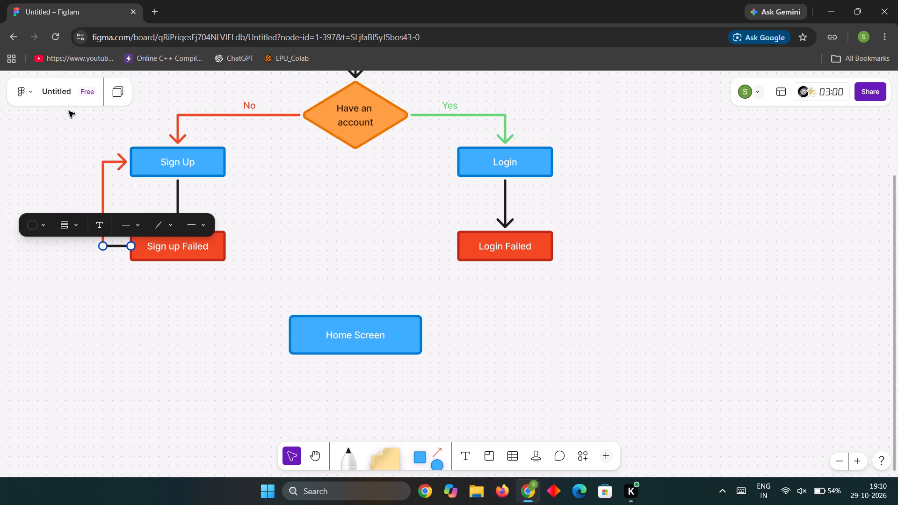
click(32, 93)
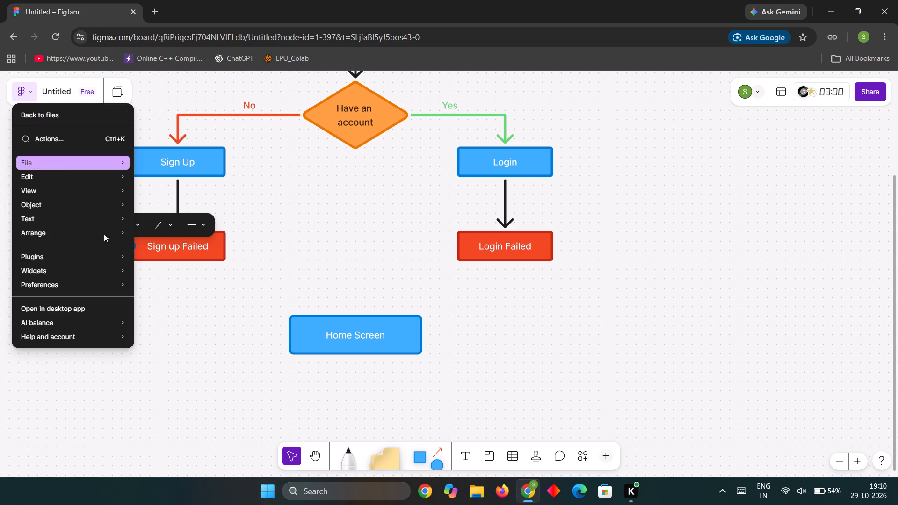
click(175, 366)
click(117, 247)
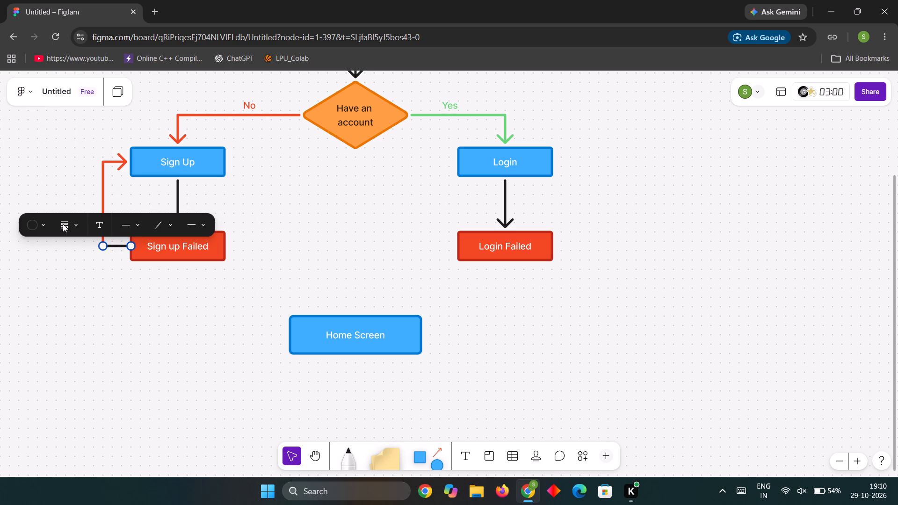
click(50, 226)
click(54, 171)
click(268, 166)
Duplicate the red No label and place the copy just above the return-loop segment leaving Sign up Failed.
click(246, 109)
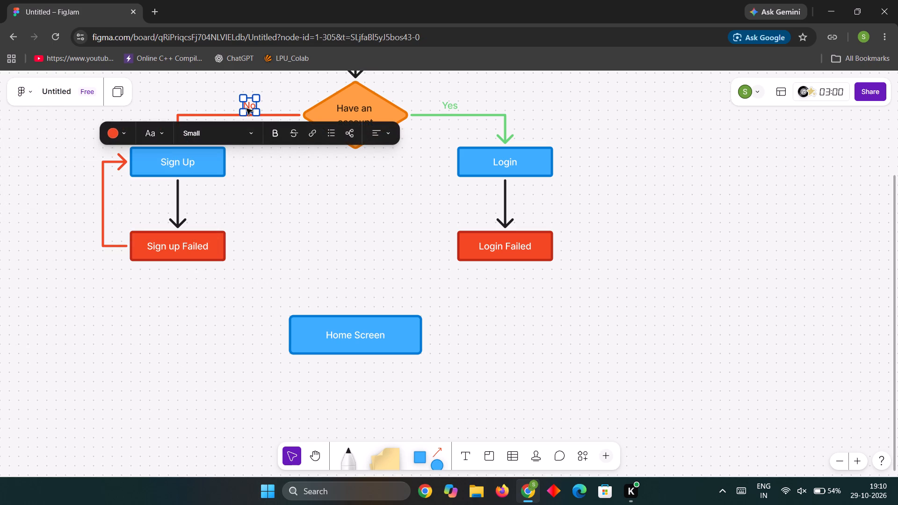
key(ctrl+d)
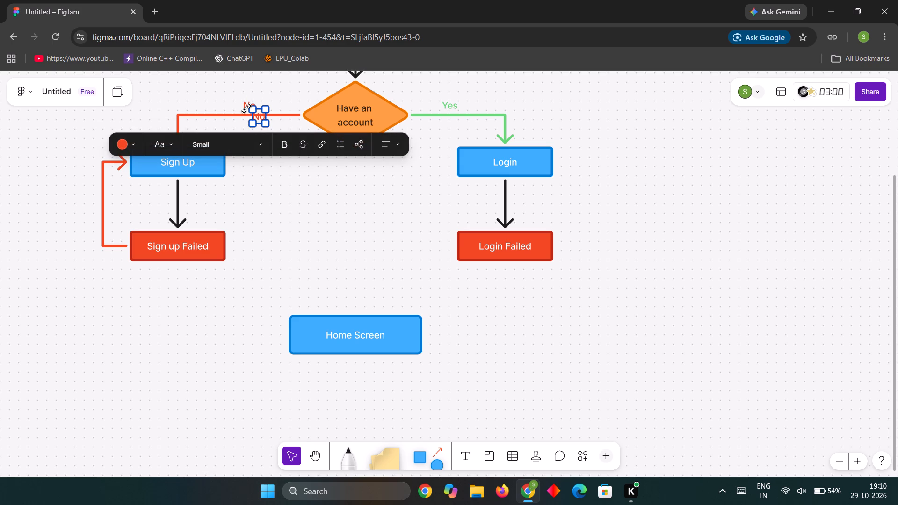
drag(257, 117, 202, 221)
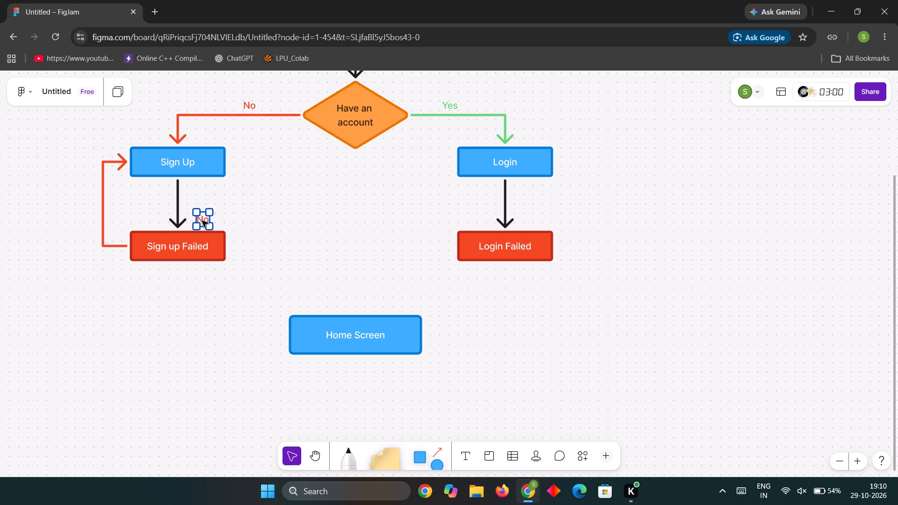
drag(202, 221, 114, 235)
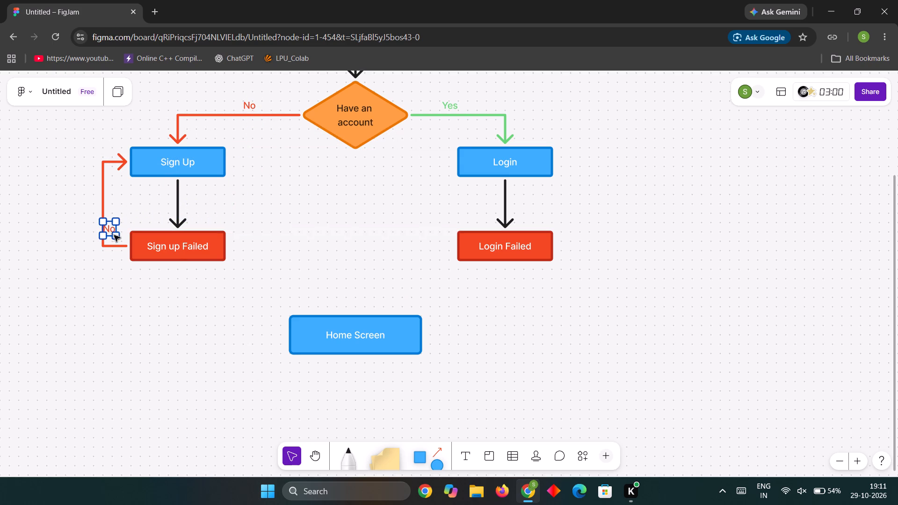
drag(114, 235, 113, 234)
key(Down)
key(Down)
key(Down)
key(Down)
key(Down)
key(Down)
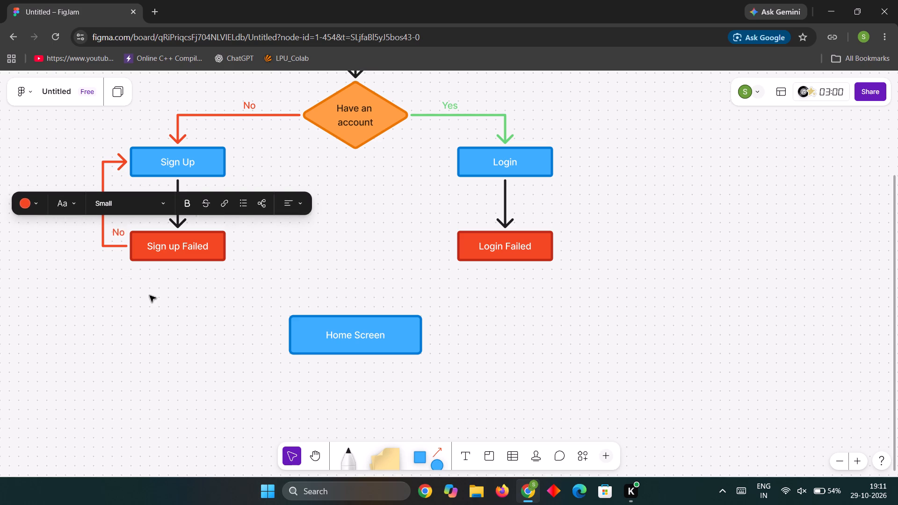
key(Down)
key(Down)
key(Down)
key(Down)
key(Down)
key(Down)
key(Down)
key(Down)
key(Up)
key(Up)
key(Left)
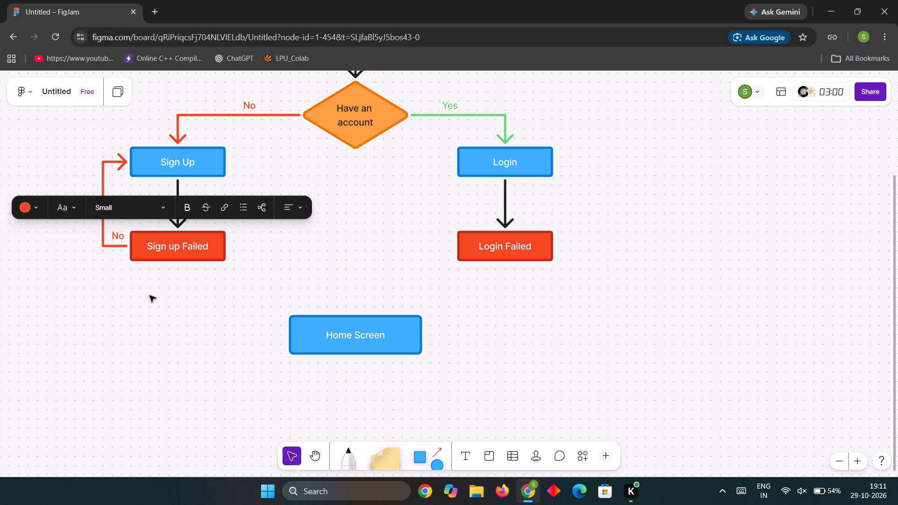
key(Left)
key(Down)
key(Down)
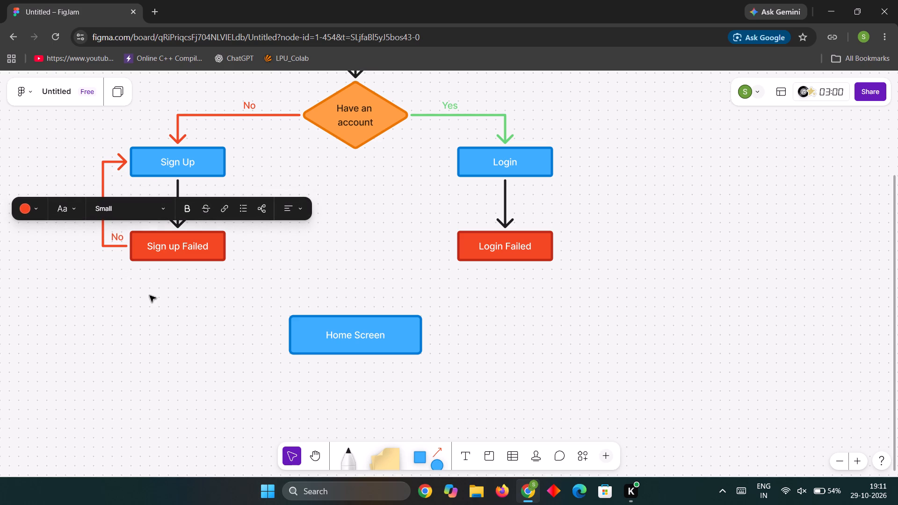
click(147, 295)
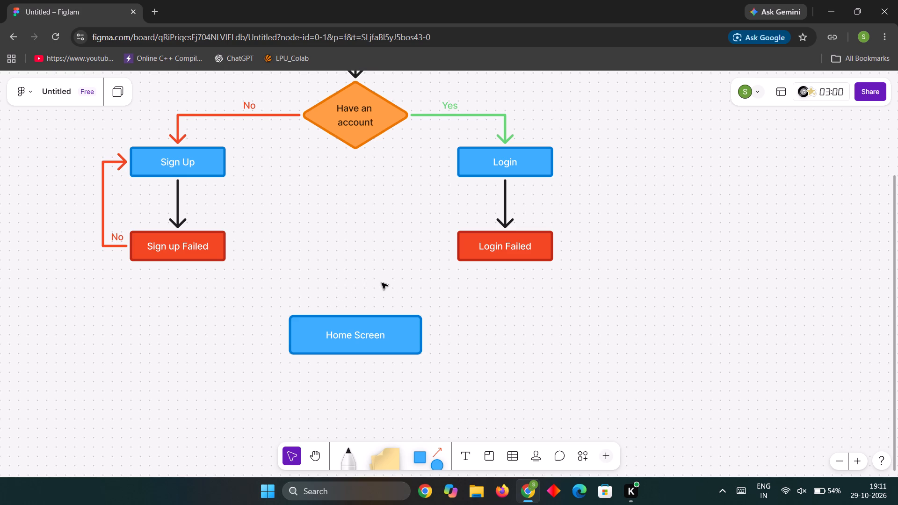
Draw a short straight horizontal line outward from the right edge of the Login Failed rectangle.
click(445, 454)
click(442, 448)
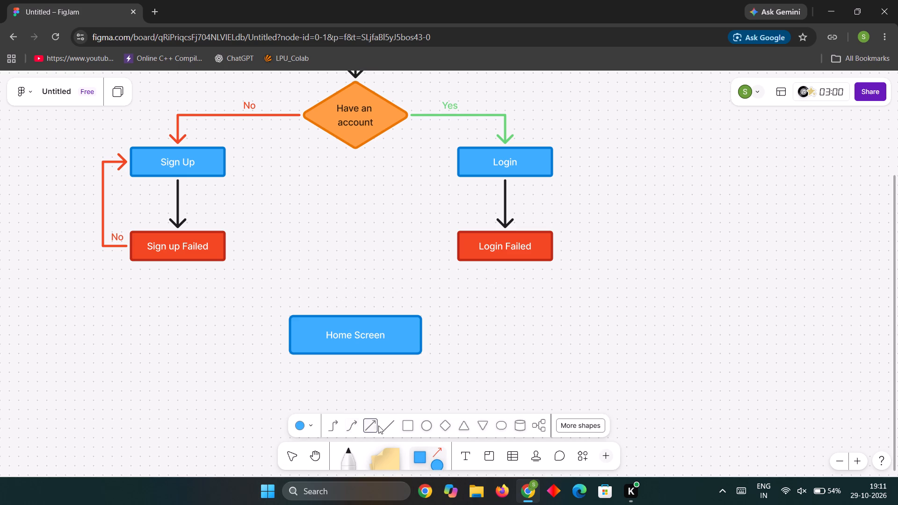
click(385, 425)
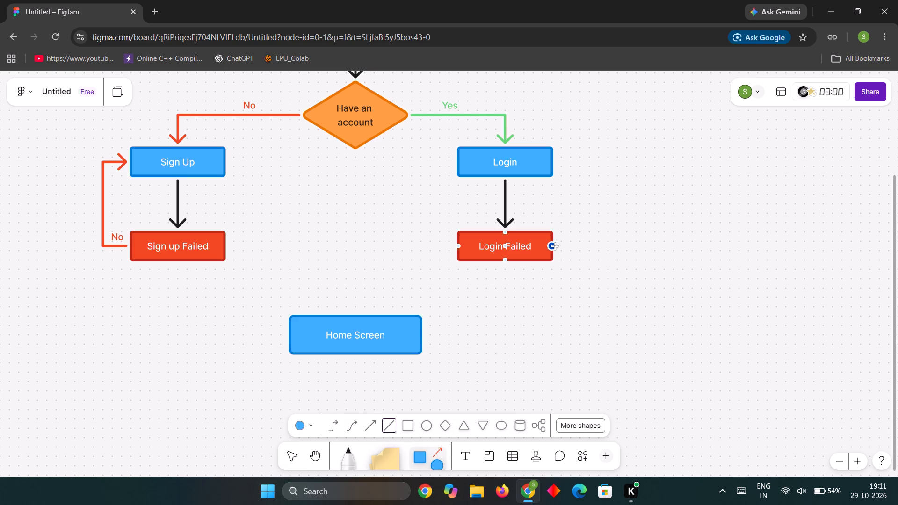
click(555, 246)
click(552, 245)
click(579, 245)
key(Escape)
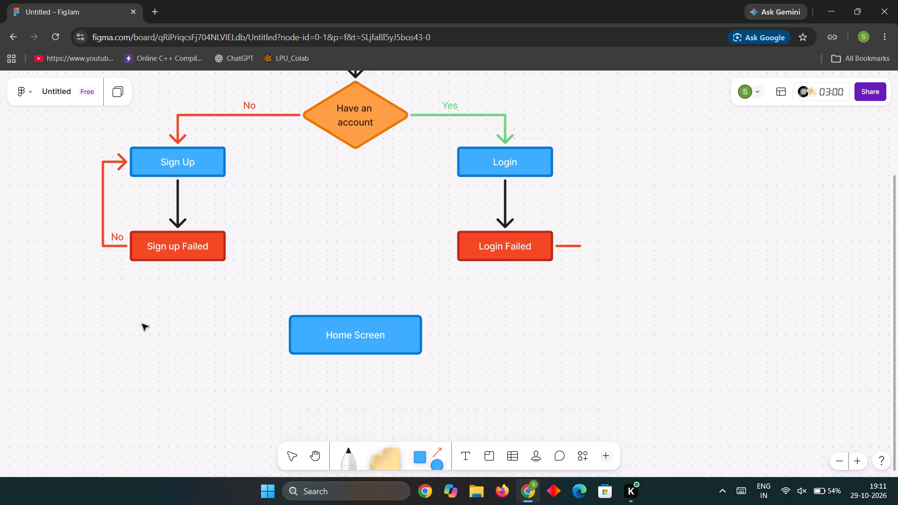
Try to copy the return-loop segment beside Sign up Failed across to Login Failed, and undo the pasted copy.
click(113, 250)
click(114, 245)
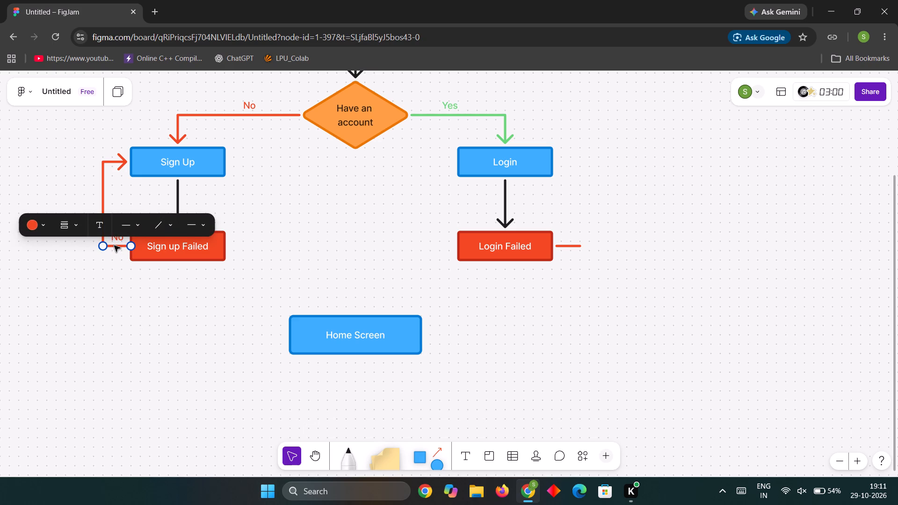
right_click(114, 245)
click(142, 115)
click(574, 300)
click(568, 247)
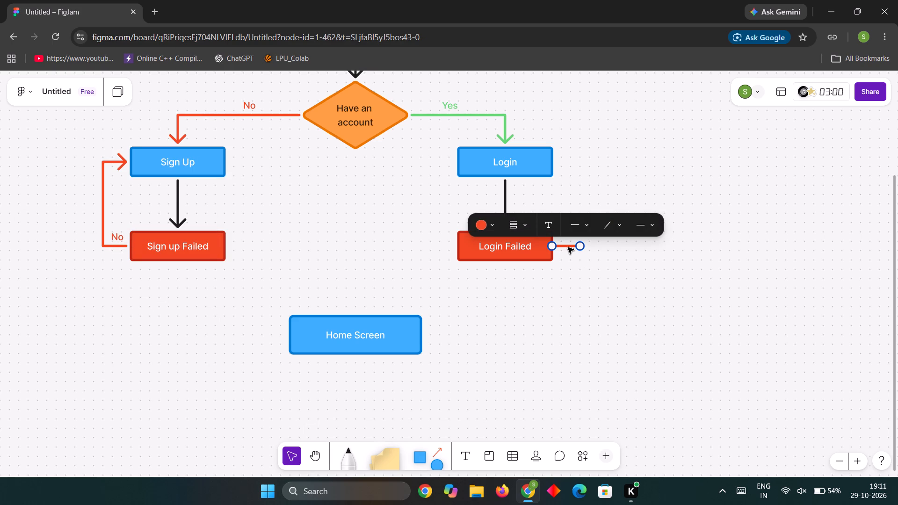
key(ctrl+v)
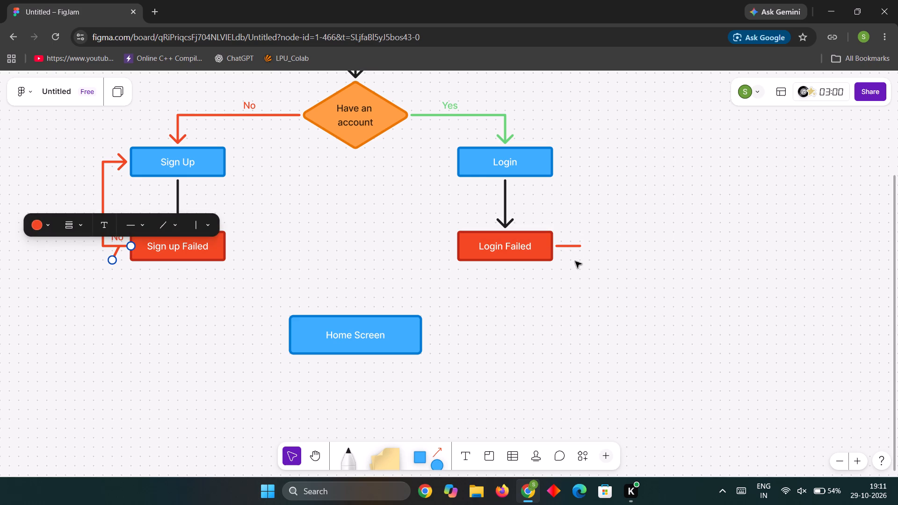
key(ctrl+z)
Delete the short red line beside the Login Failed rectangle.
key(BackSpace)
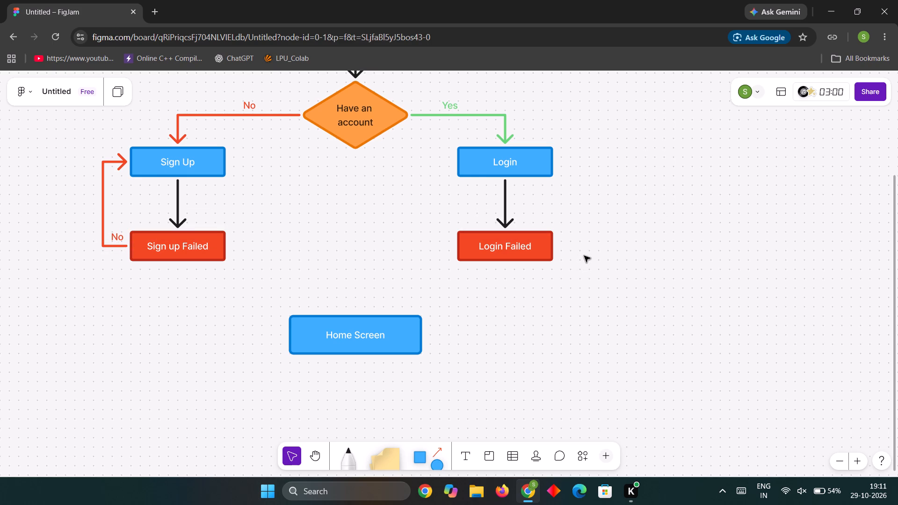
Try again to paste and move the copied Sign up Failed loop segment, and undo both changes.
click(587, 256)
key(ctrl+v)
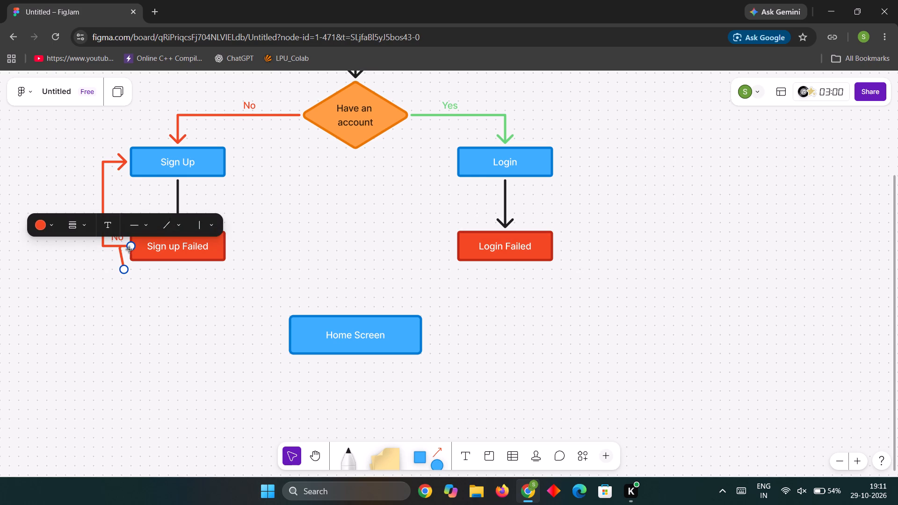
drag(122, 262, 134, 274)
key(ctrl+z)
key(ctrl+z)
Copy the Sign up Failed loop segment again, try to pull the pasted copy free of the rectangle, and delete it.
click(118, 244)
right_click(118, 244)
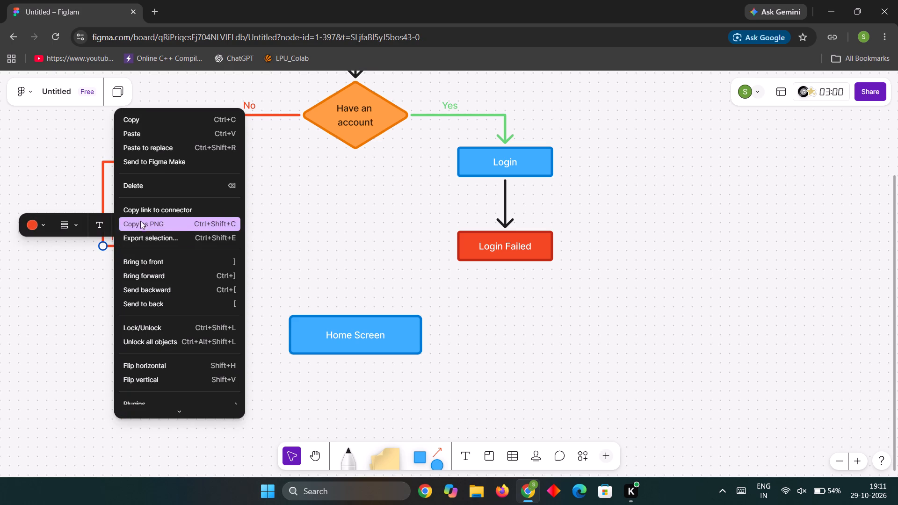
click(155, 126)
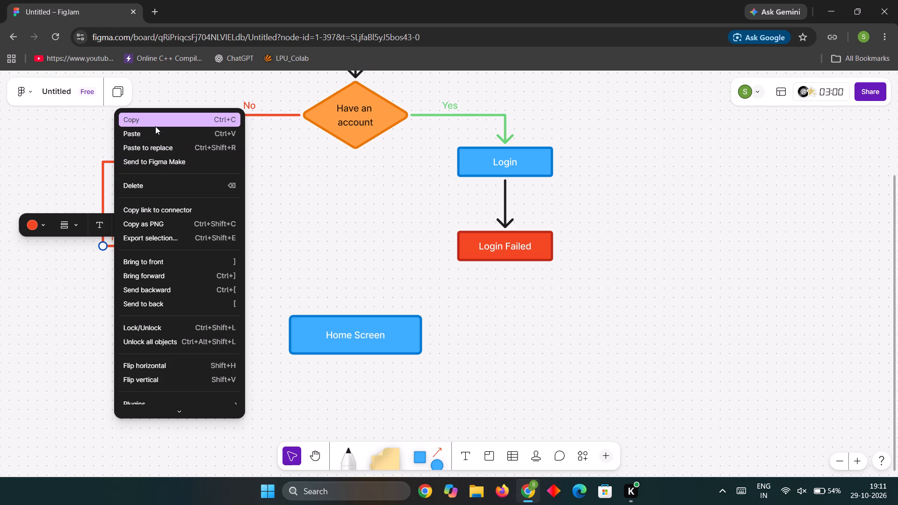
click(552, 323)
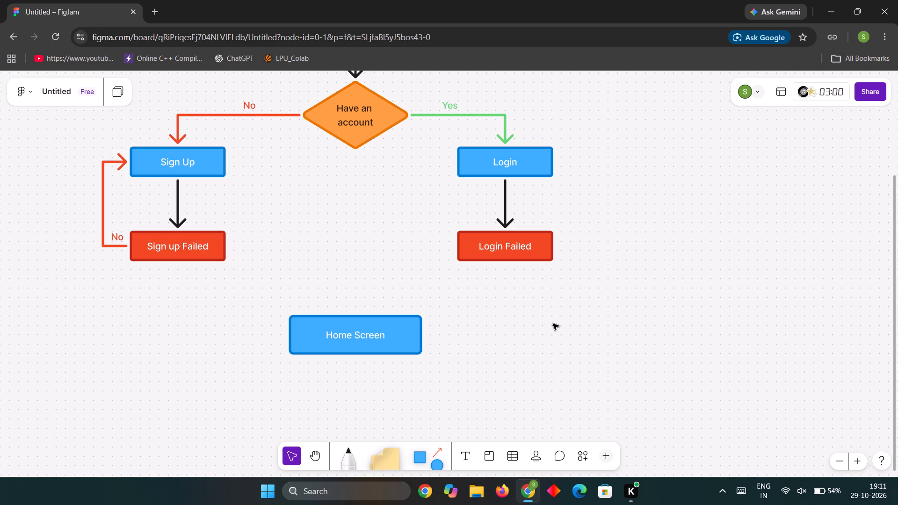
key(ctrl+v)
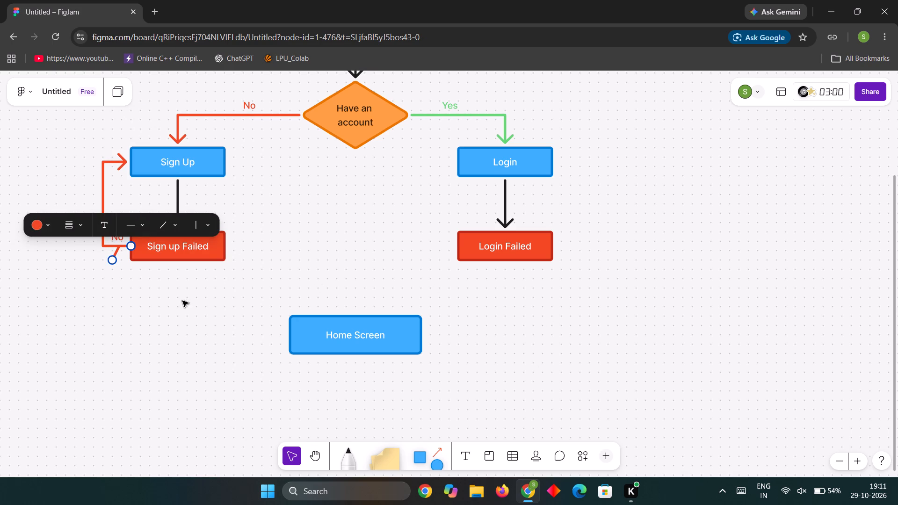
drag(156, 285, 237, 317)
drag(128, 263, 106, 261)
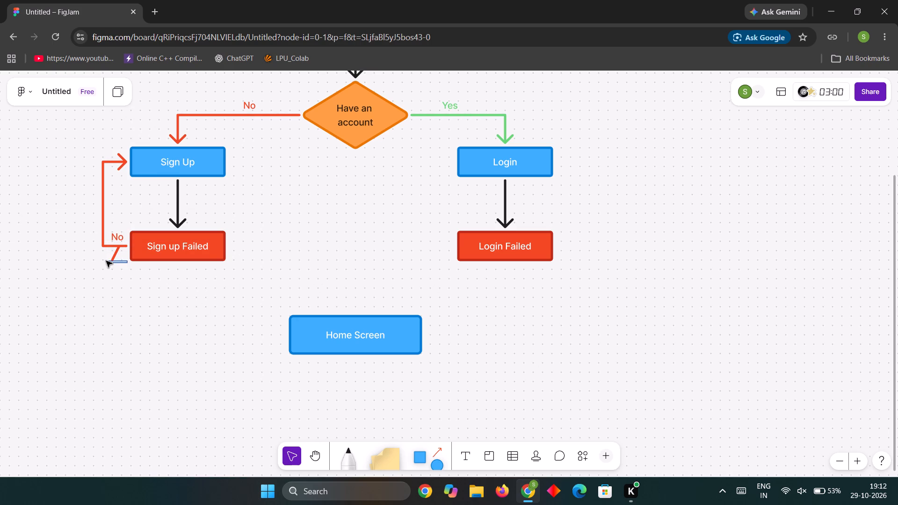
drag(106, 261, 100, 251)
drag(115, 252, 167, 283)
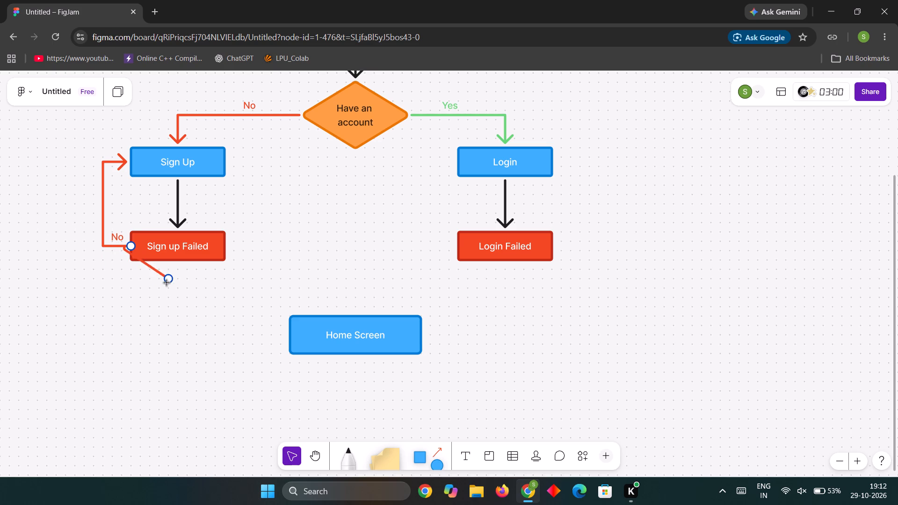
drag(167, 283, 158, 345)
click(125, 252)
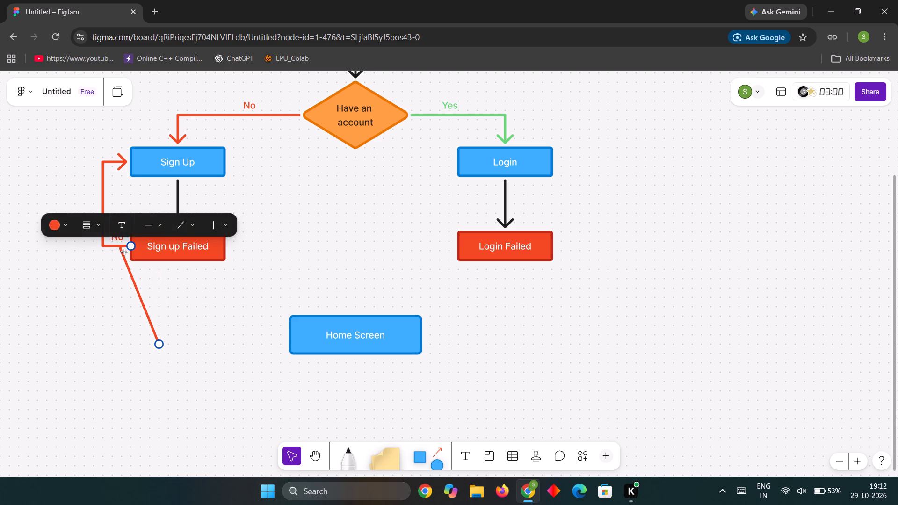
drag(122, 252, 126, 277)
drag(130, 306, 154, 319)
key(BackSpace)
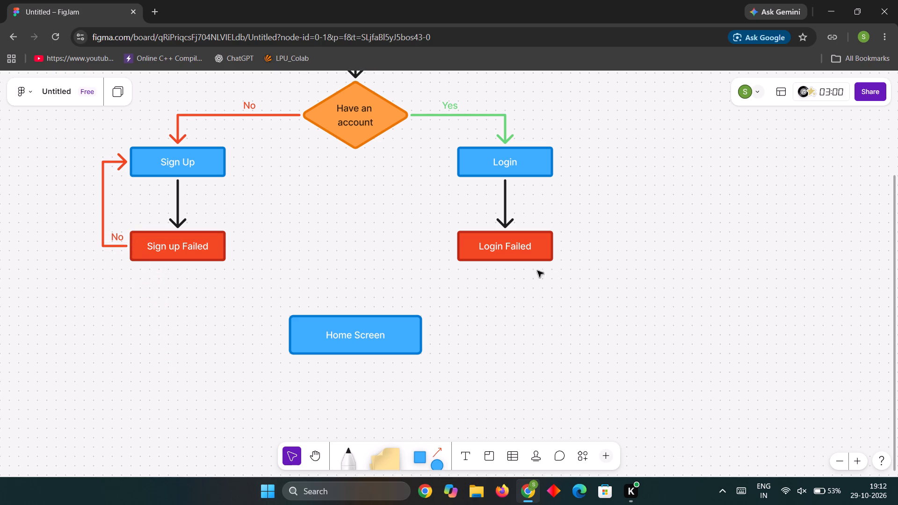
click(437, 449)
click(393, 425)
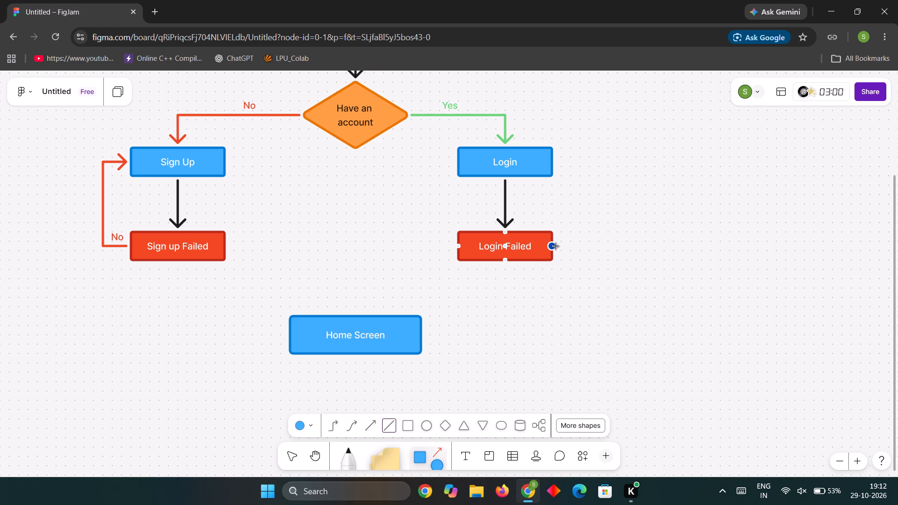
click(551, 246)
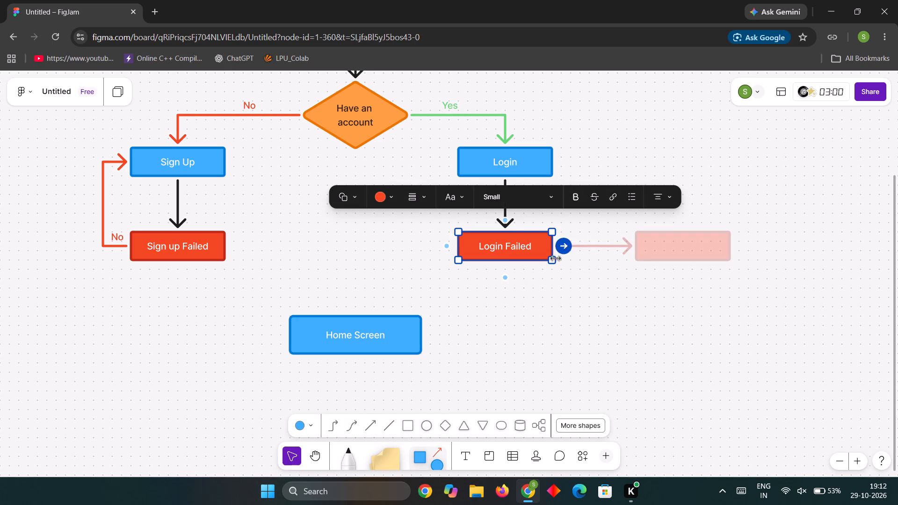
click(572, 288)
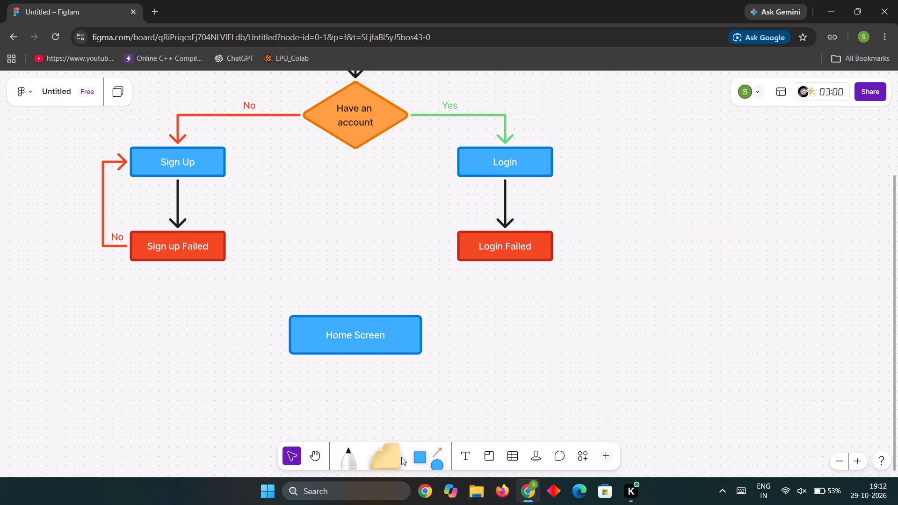
Draw two straight red lines: a short horizontal one outward from Login Failed's outer side, and a vertical one up to Login's mid-height.
click(426, 452)
click(431, 450)
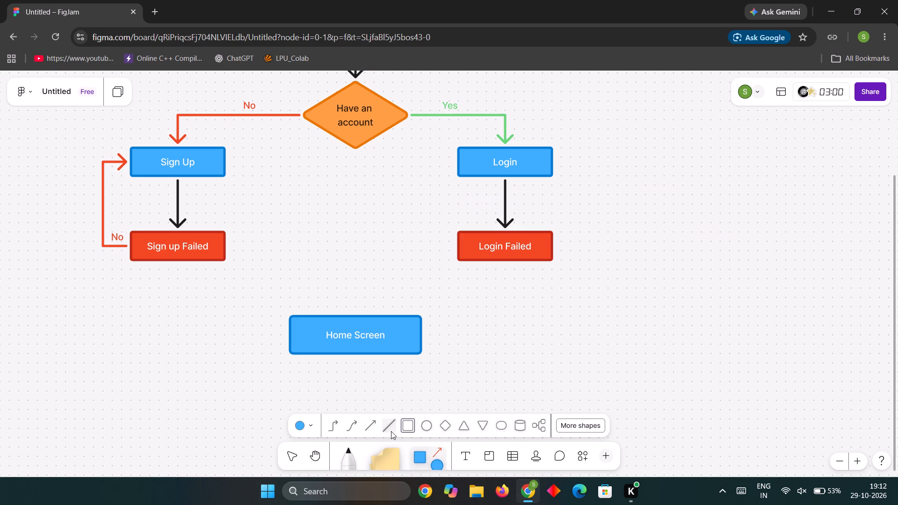
click(391, 431)
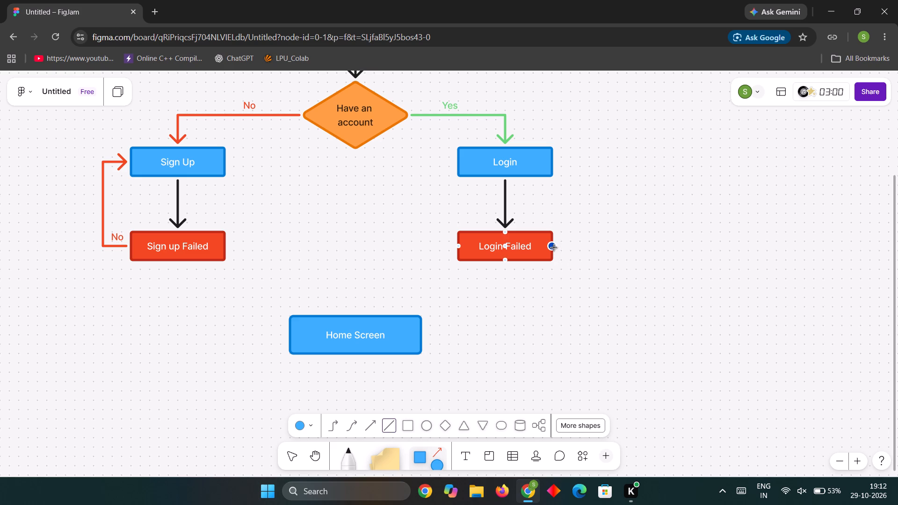
click(554, 248)
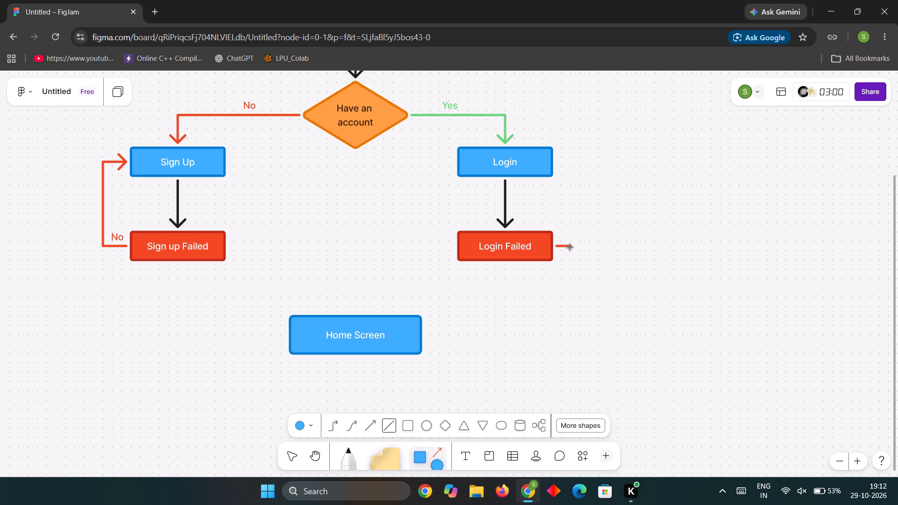
click(573, 247)
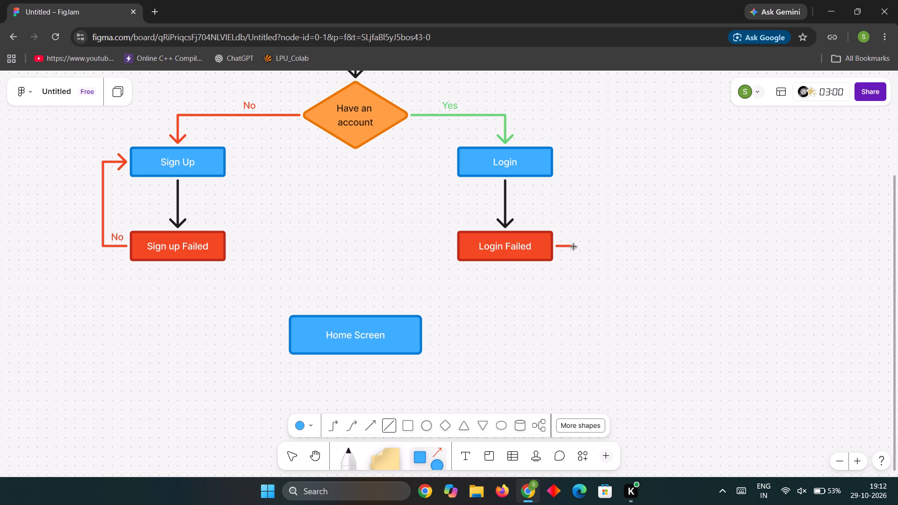
click(571, 245)
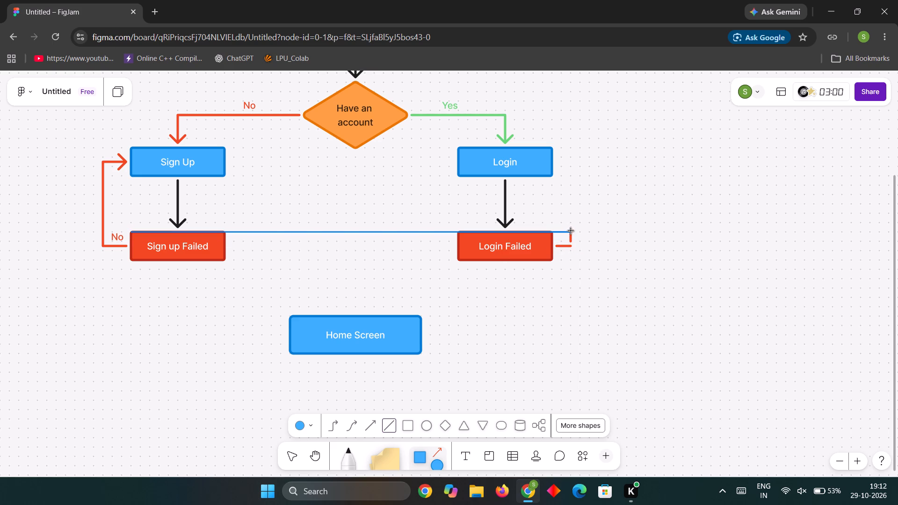
click(571, 161)
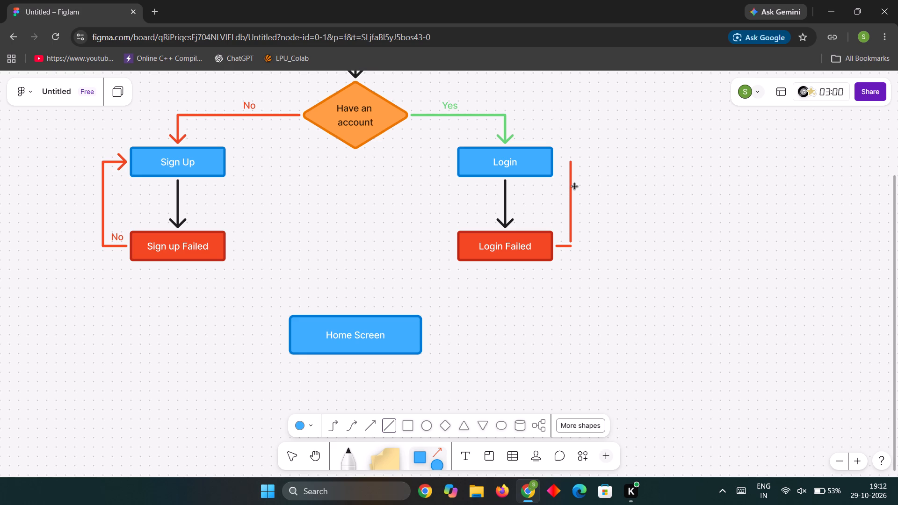
key(Escape)
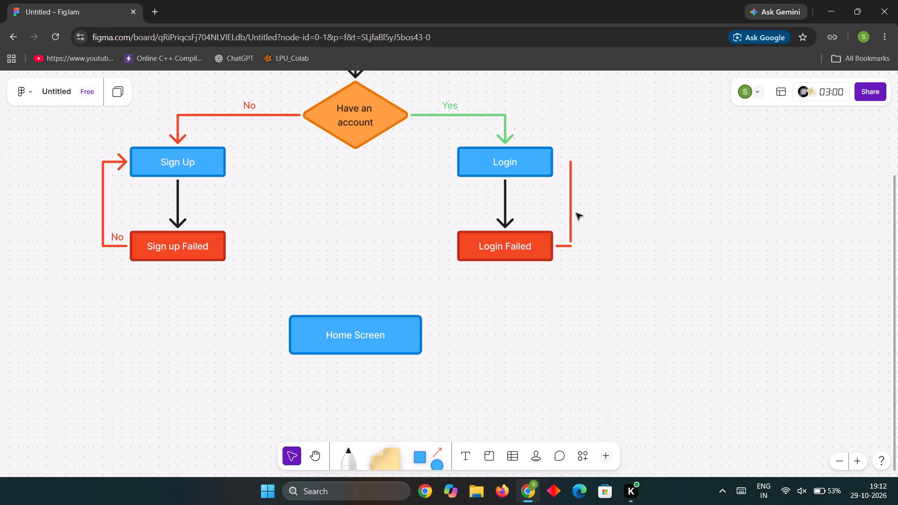
Nudge the vertical red line down to meet the short horizontal line, and extend its upper end back to Login's mid-height.
click(566, 213)
click(573, 210)
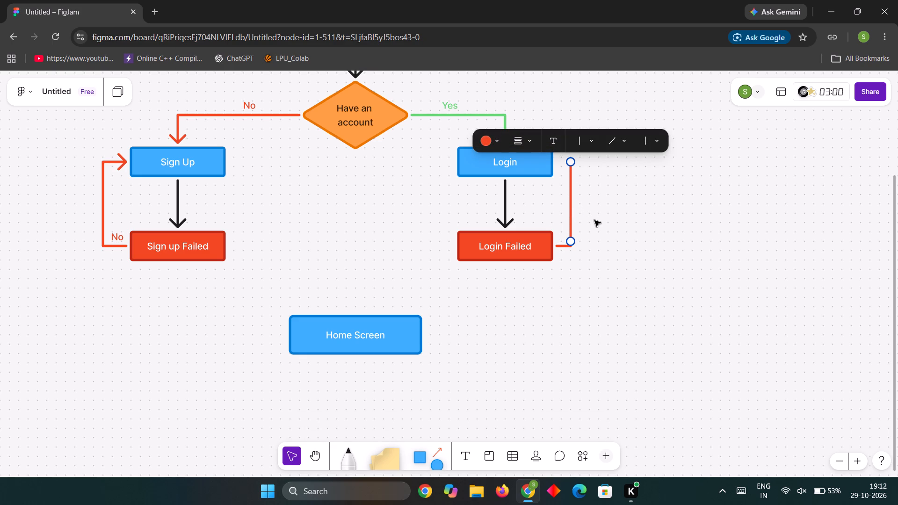
key(Down)
key(Down)
key(Down)
key(Down)
key(Down)
key(Down)
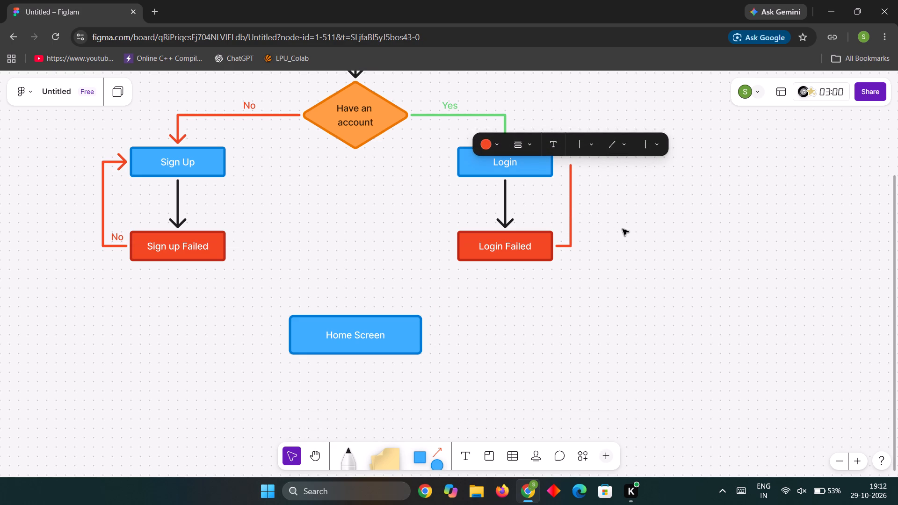
key(Down)
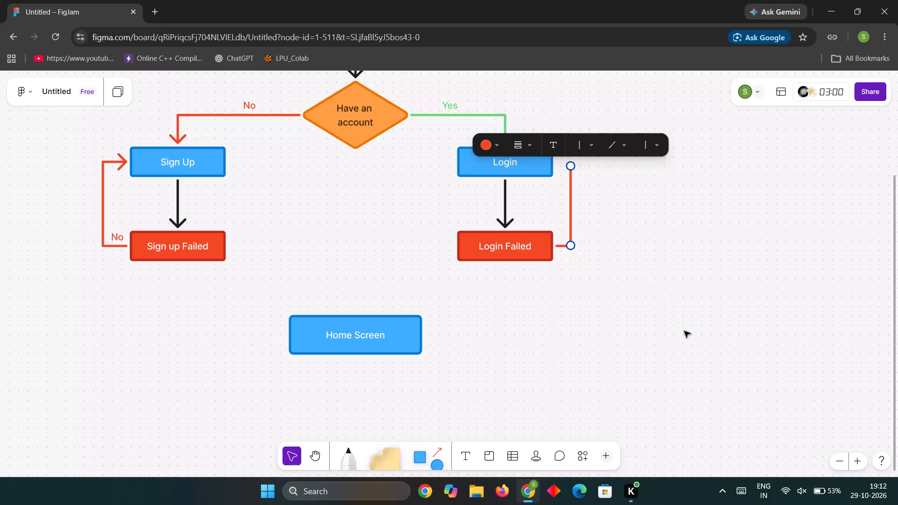
key(Down)
click(656, 260)
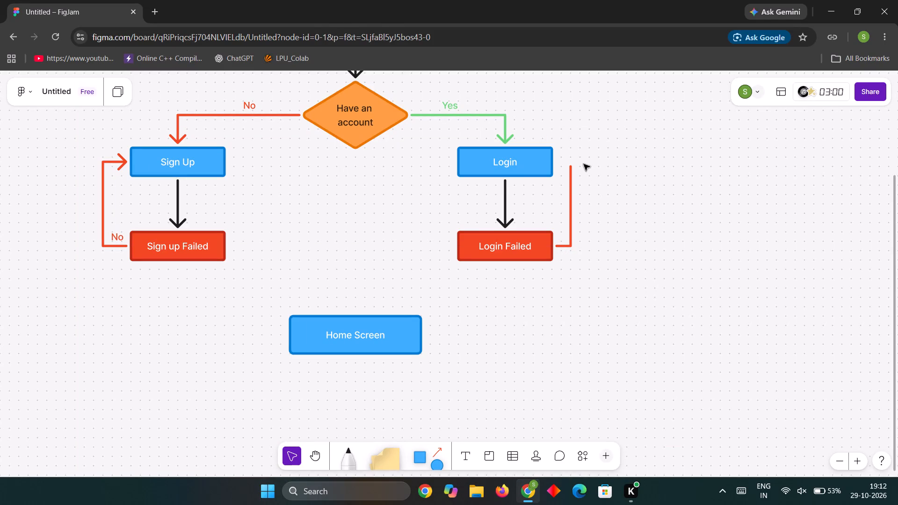
click(569, 175)
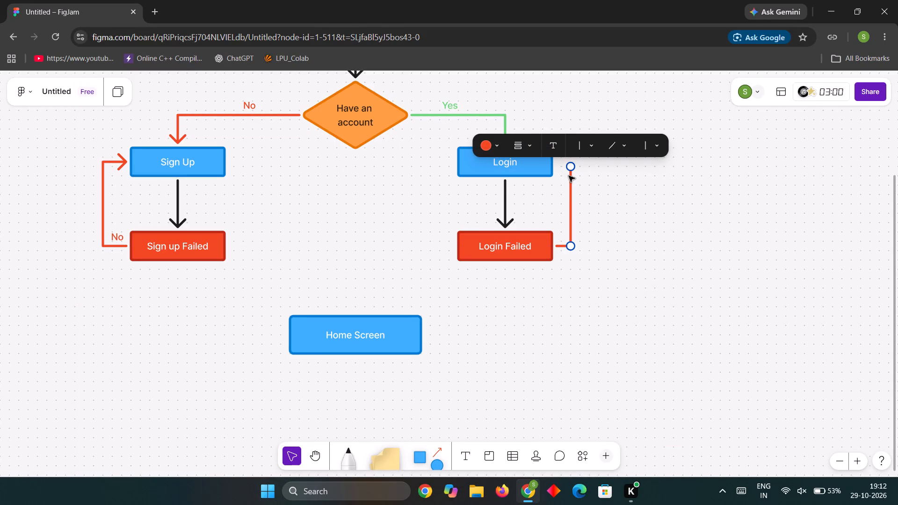
drag(570, 167, 572, 162)
click(603, 182)
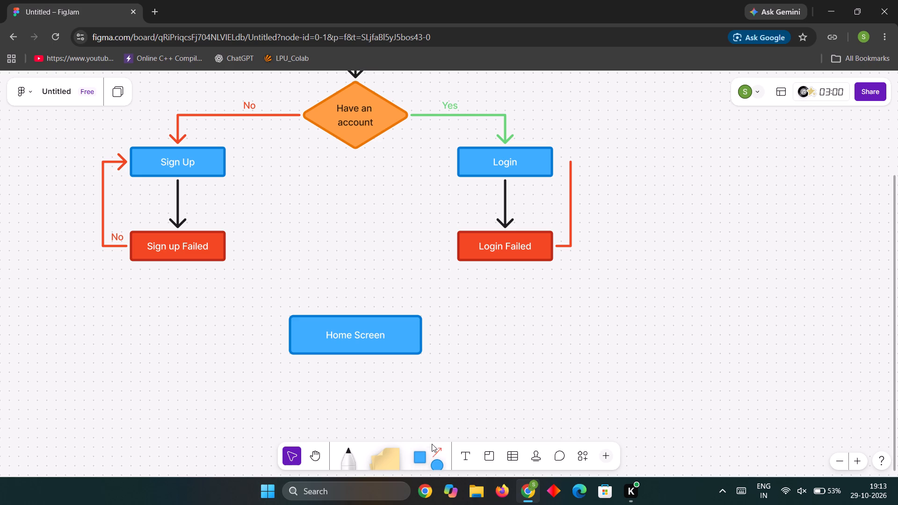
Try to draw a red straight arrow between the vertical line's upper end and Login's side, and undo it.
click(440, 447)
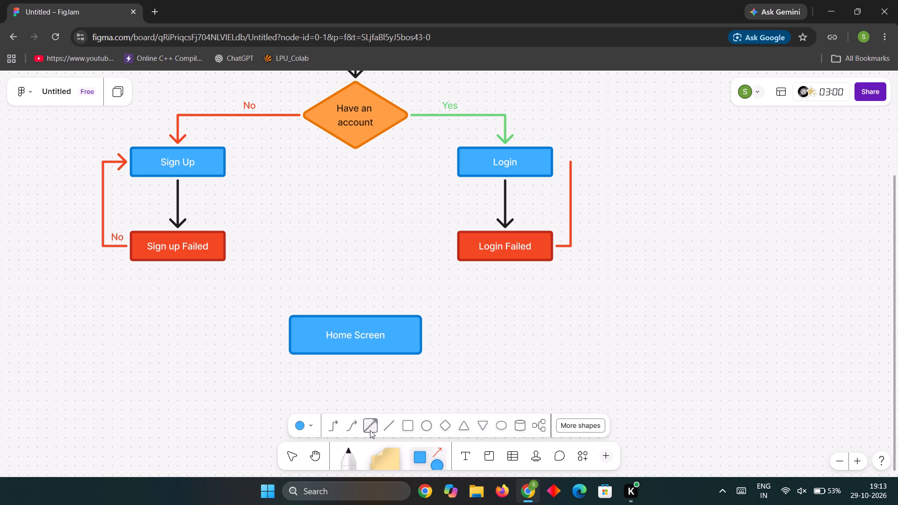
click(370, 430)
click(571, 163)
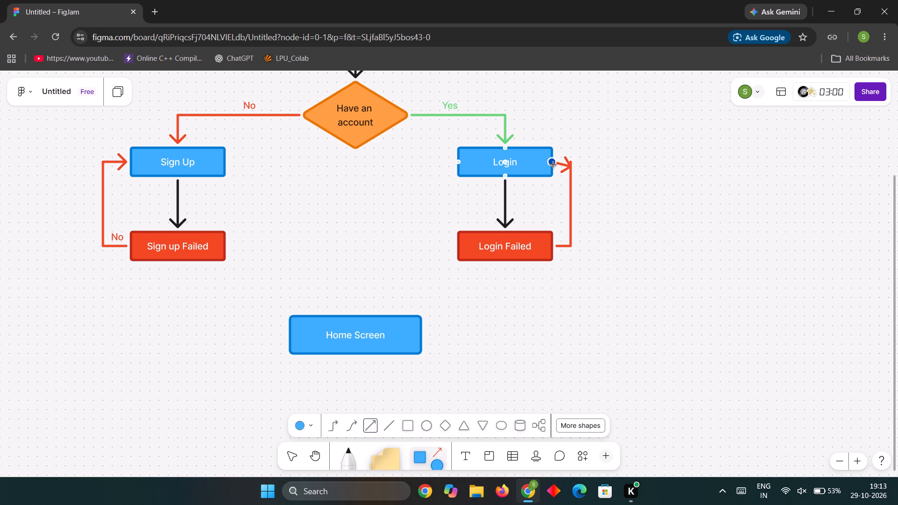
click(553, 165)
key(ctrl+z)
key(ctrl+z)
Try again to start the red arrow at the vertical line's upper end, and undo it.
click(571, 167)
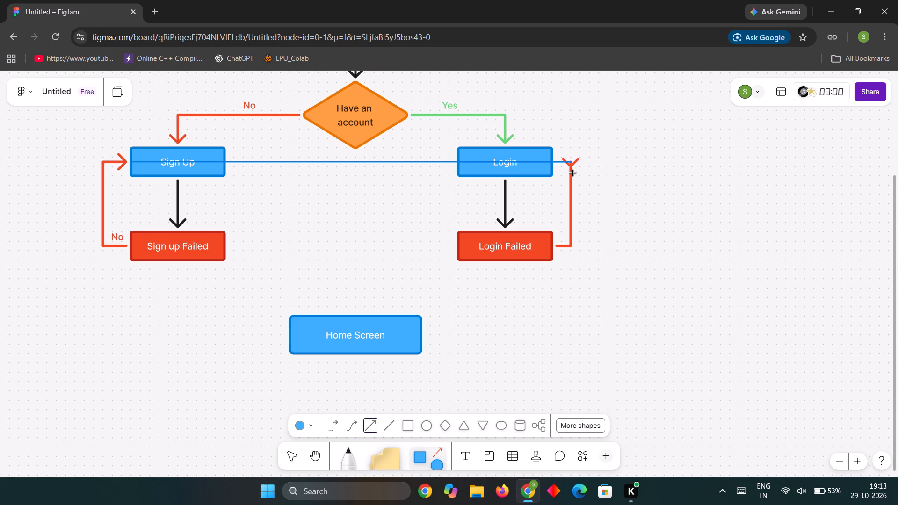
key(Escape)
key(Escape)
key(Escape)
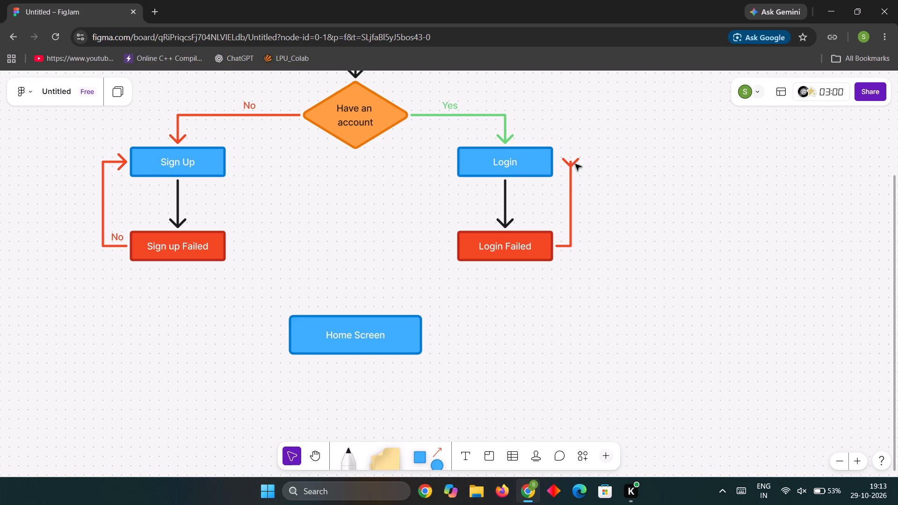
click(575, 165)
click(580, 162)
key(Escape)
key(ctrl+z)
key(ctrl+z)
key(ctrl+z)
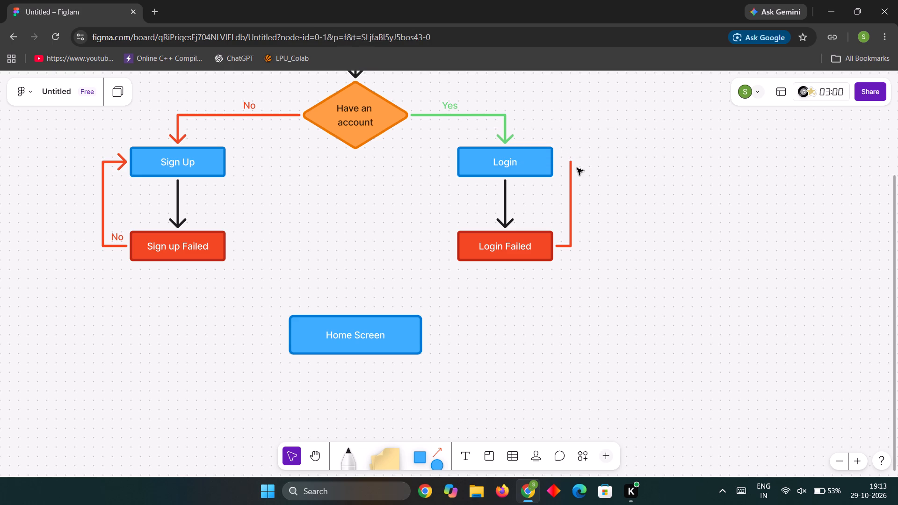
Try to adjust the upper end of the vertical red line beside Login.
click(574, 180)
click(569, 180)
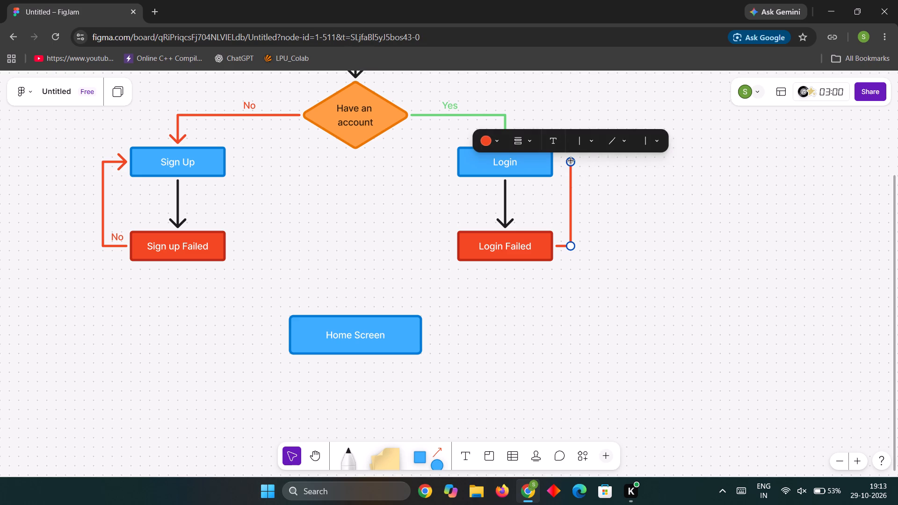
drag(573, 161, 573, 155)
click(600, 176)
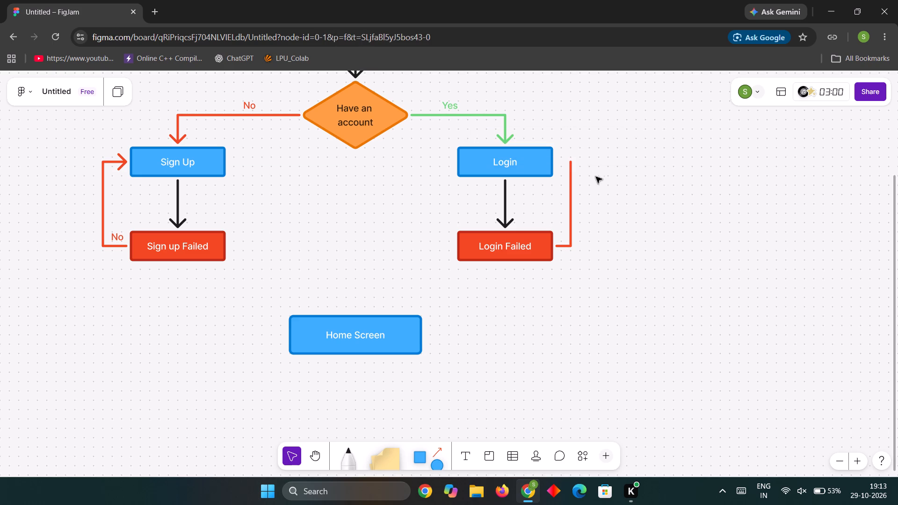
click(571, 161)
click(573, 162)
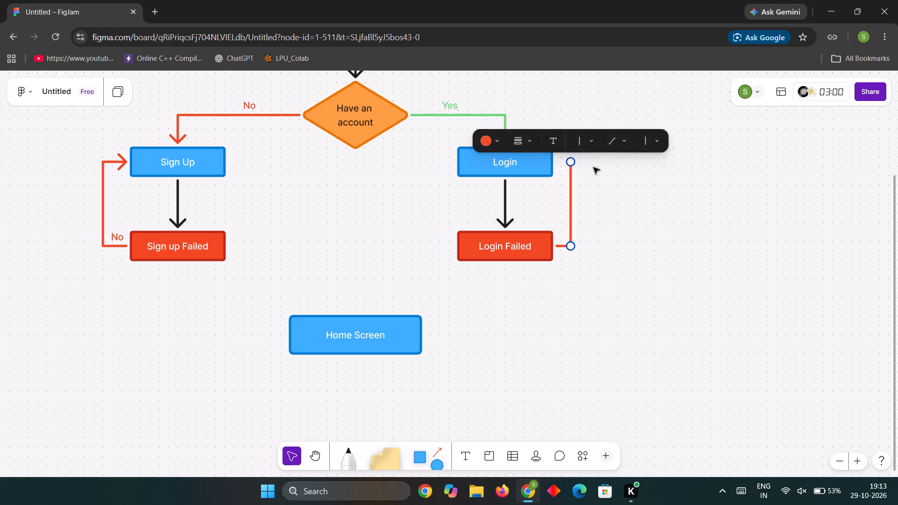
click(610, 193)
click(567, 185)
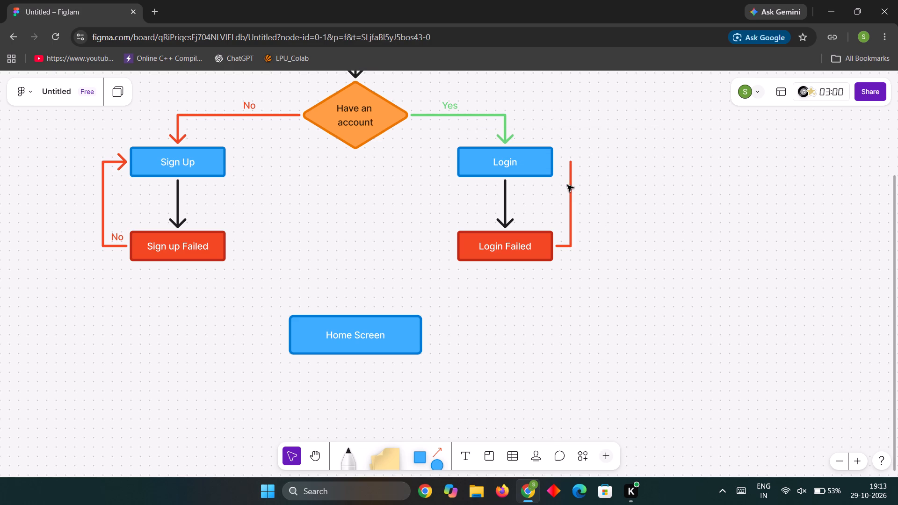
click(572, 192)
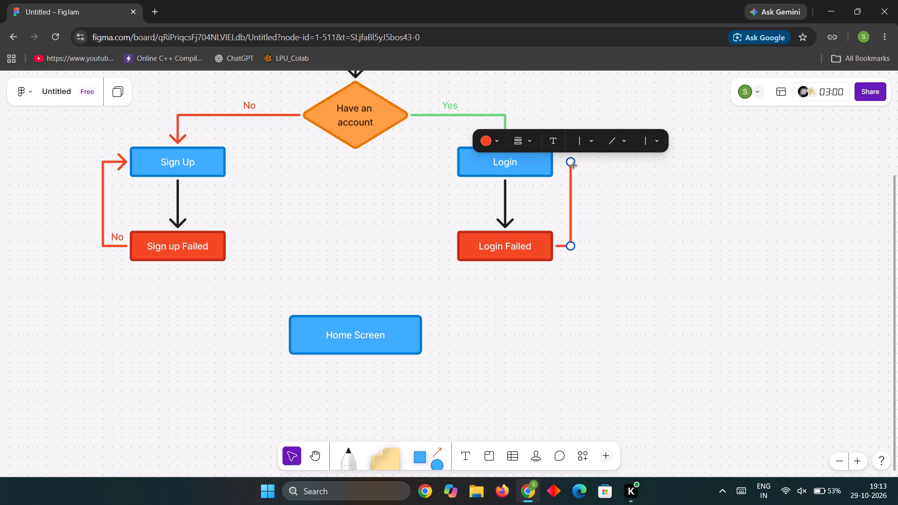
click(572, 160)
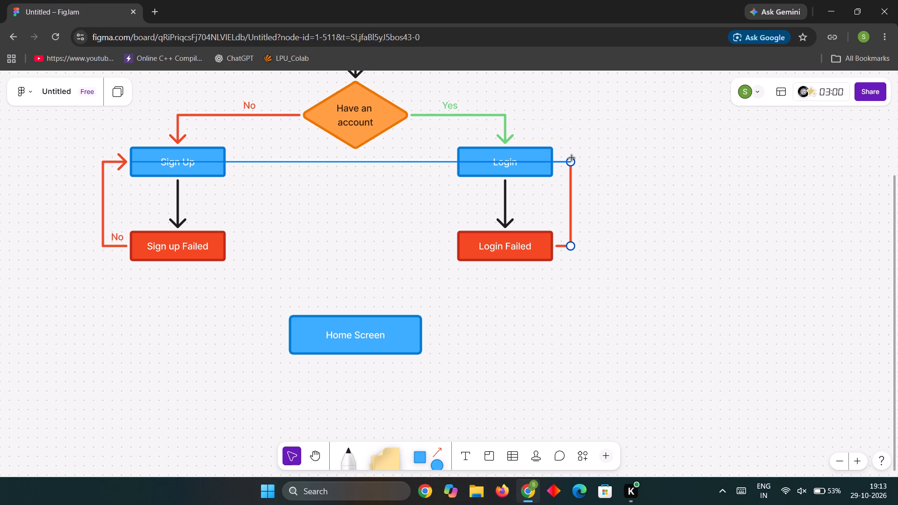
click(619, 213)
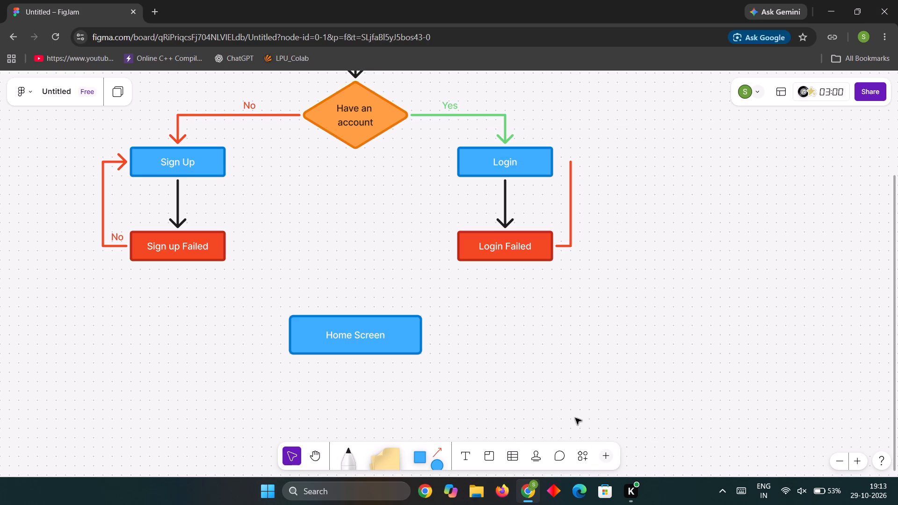
Draw a short red straight arrow between the vertical line's upper end and Login's side, and undo the stray extra arrow.
click(442, 450)
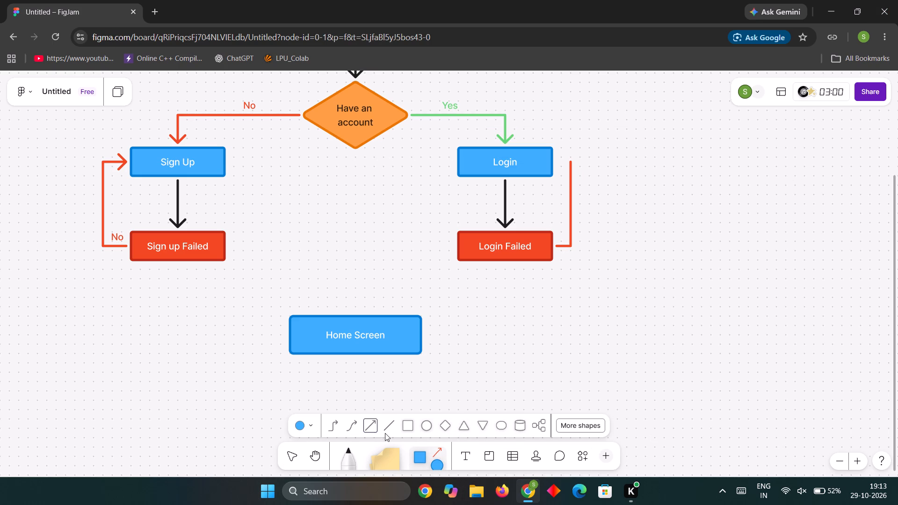
click(374, 428)
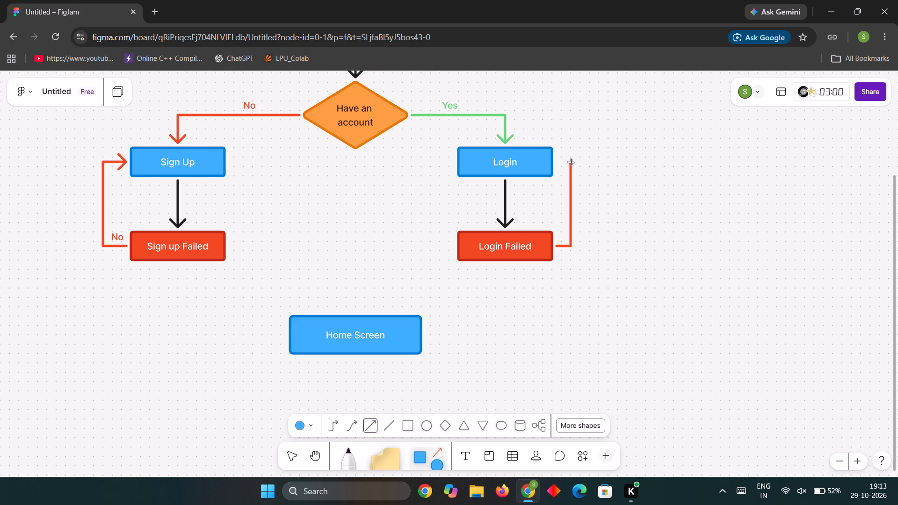
click(572, 162)
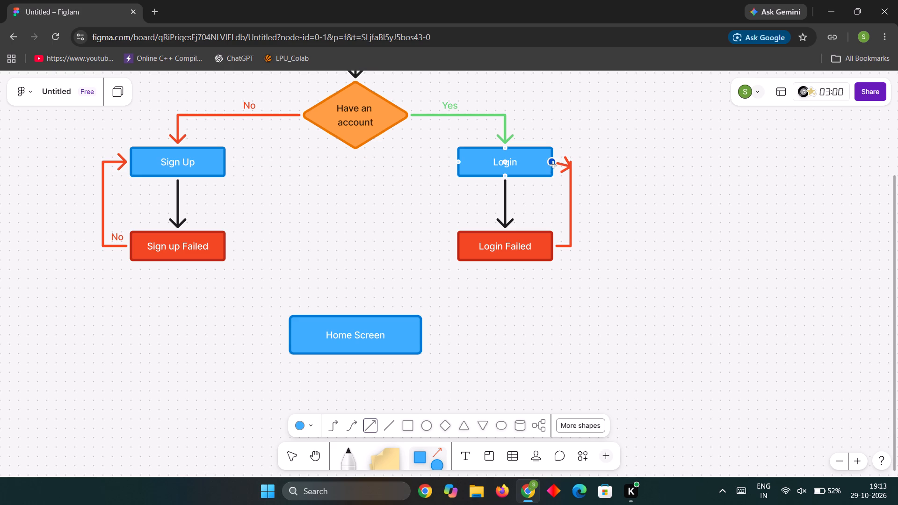
click(553, 165)
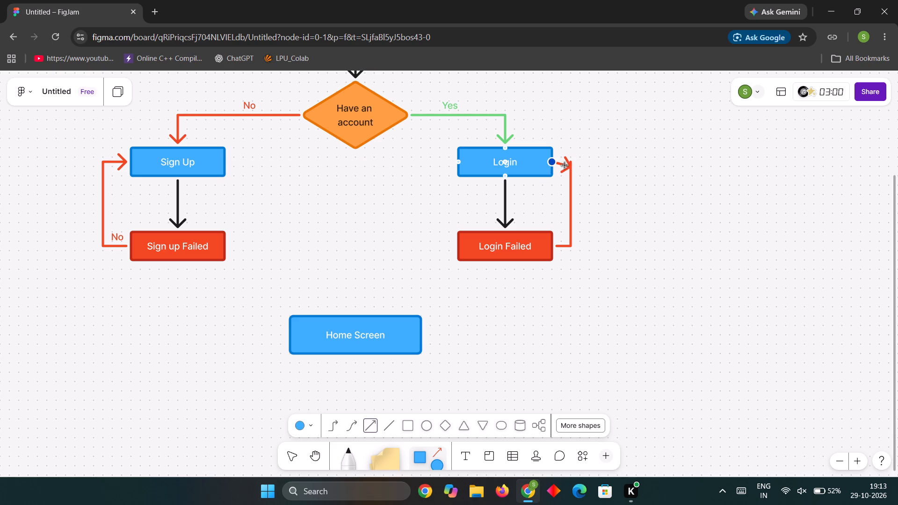
click(565, 166)
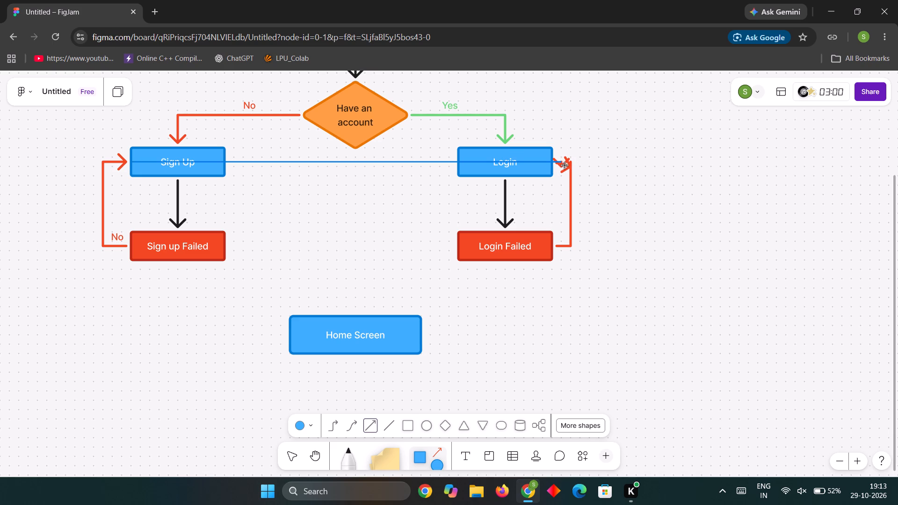
key(ctrl+z)
key(Escape)
Remove the arrowhead from the outer end of the short red arrow beside Login.
click(565, 166)
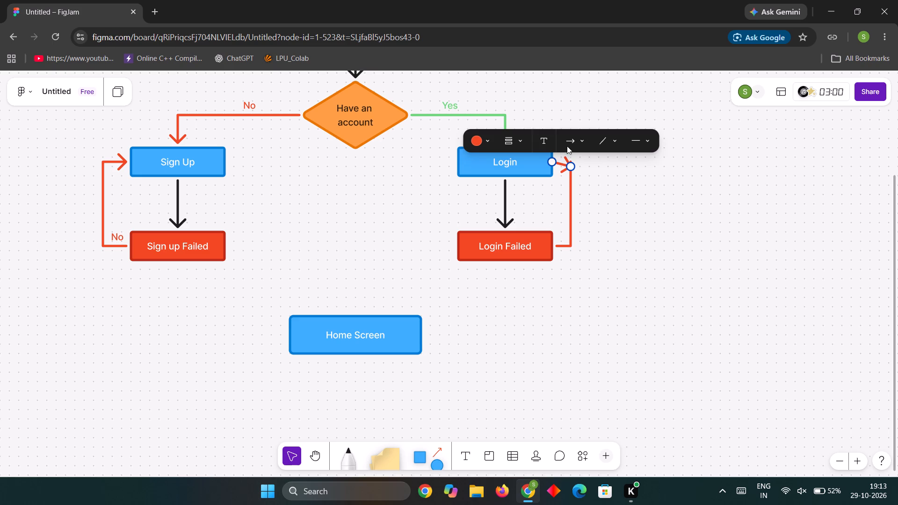
click(573, 143)
click(520, 114)
Add a line arrowhead to the Login end of the short red connector beside Login.
click(648, 142)
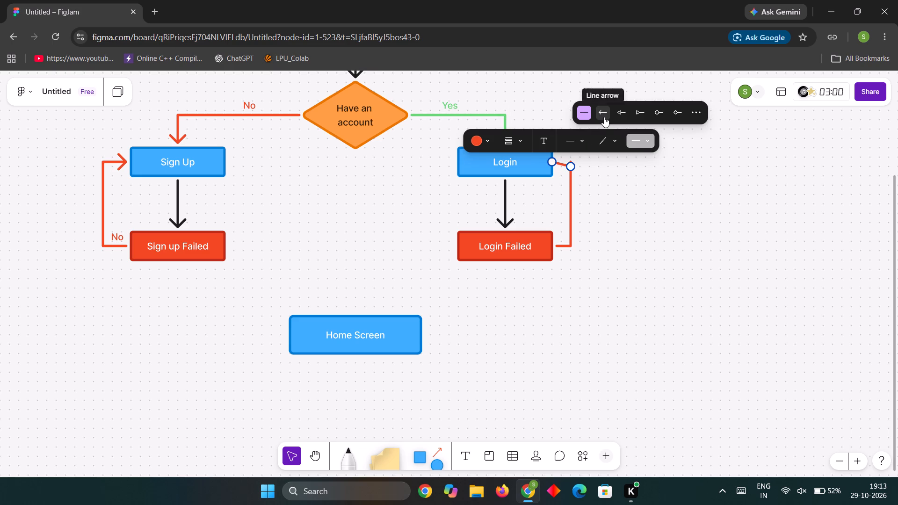
click(604, 117)
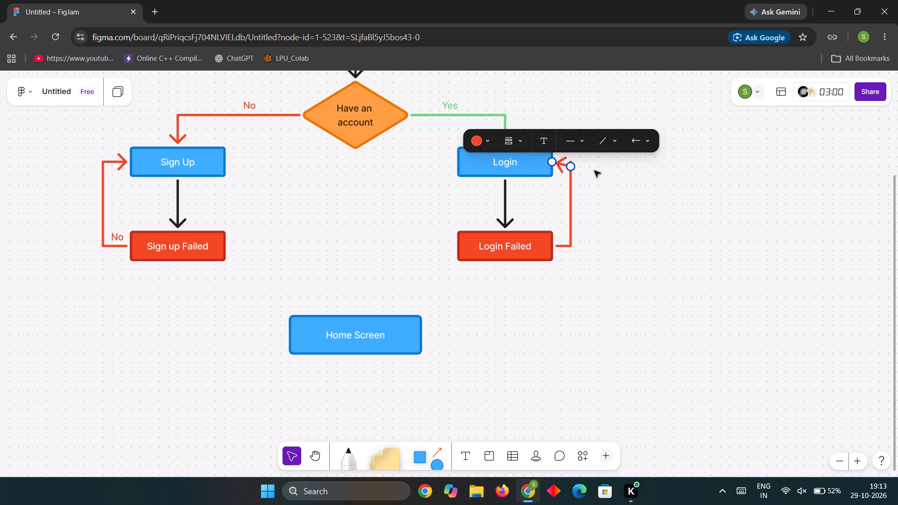
click(594, 171)
Raise the outer end of the short red arrow beside Login so the arrow runs horizontally.
click(566, 166)
drag(572, 166, 573, 162)
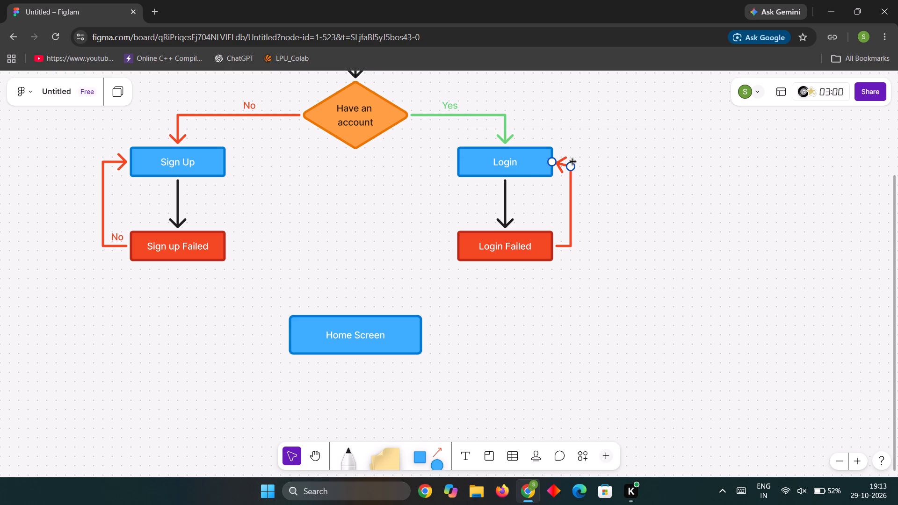
drag(573, 162, 573, 159)
click(649, 197)
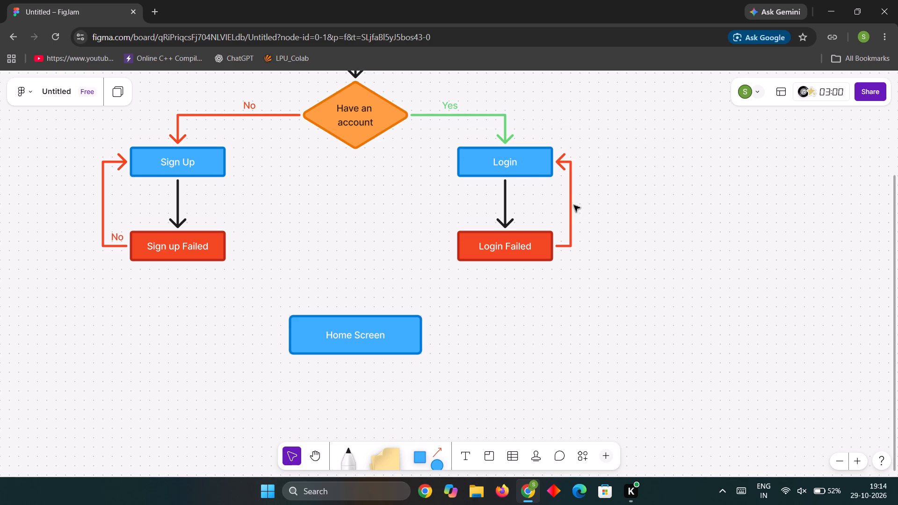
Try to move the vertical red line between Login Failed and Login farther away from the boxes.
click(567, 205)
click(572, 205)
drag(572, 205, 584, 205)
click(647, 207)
Delete the vertical red line joining the Login Failed and Login connectors.
click(569, 223)
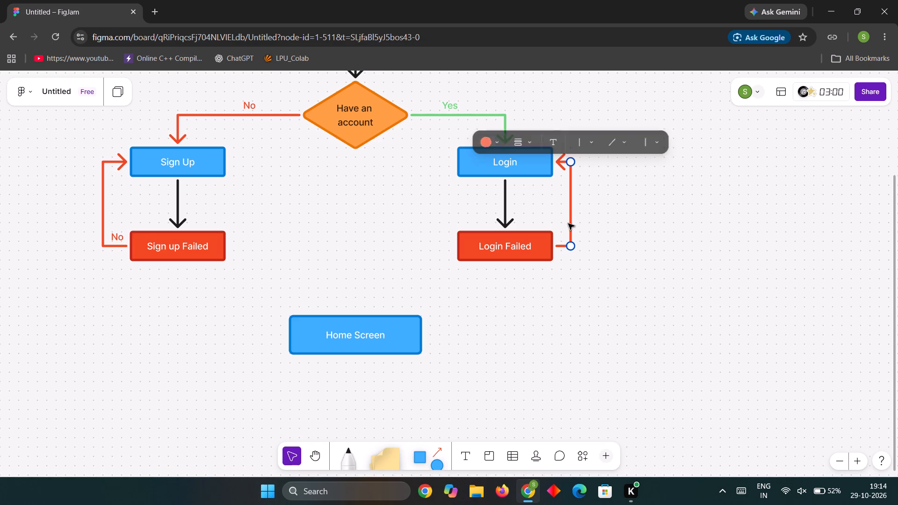
key(BackSpace)
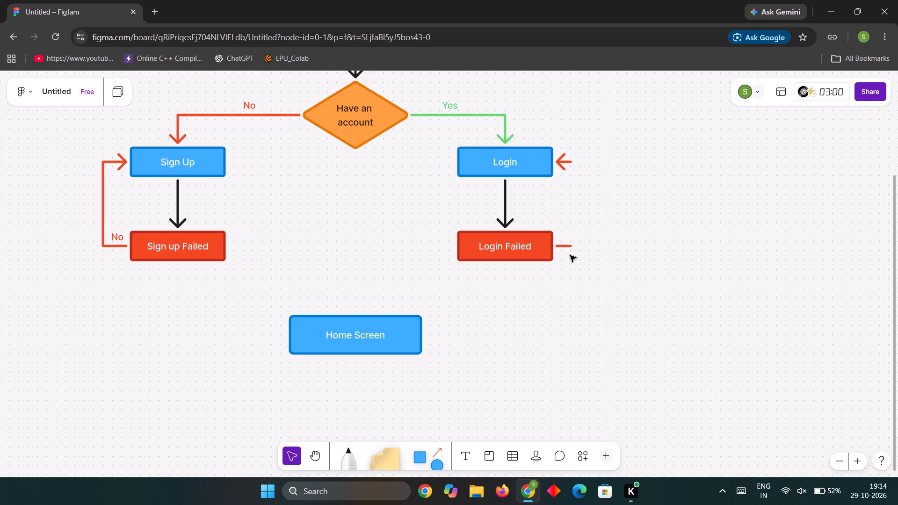
Lengthen the short red horizontal line beside Login Failed by pulling its free end outward.
click(565, 243)
click(565, 243)
click(565, 246)
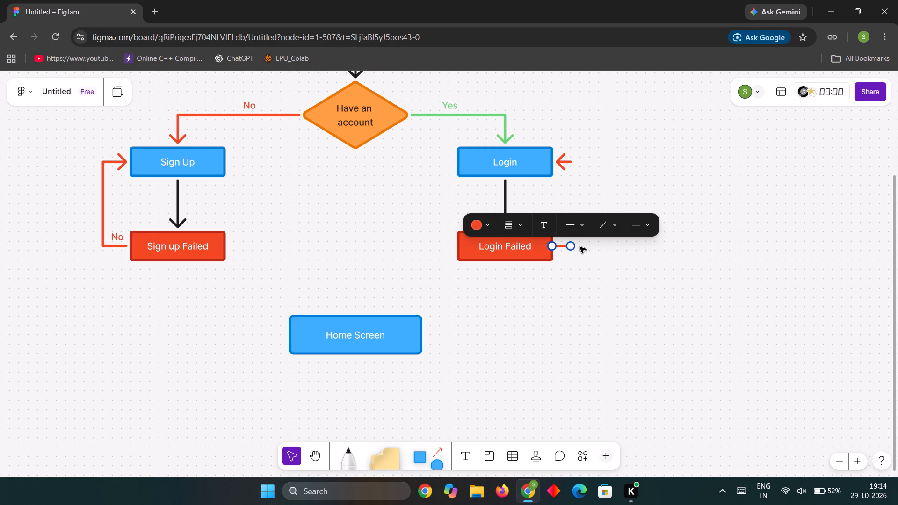
drag(573, 247, 583, 247)
click(618, 258)
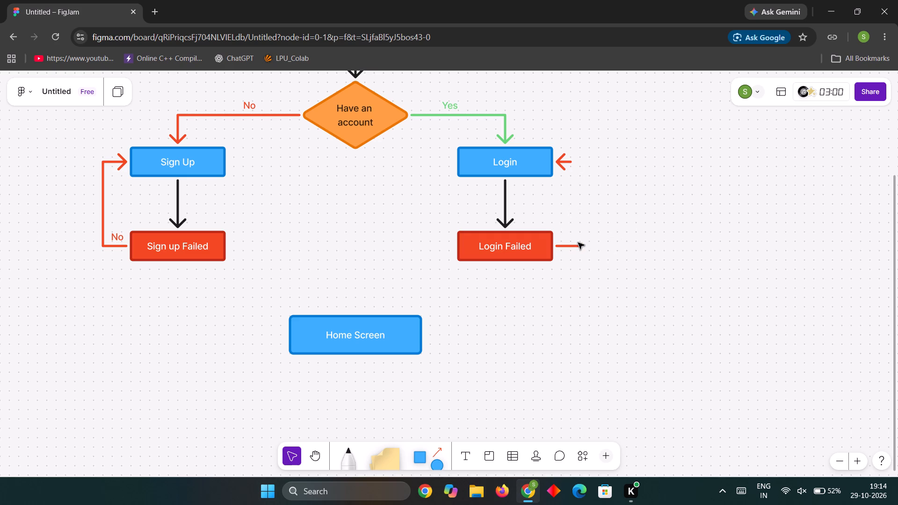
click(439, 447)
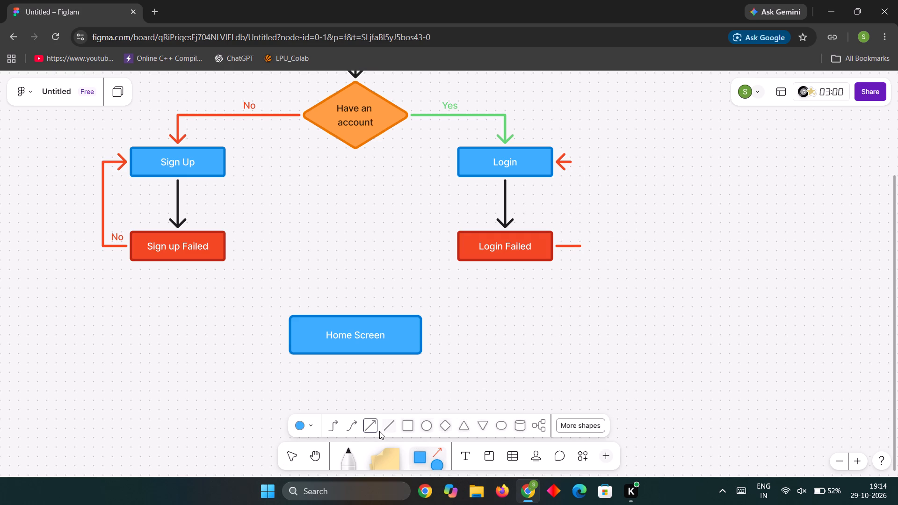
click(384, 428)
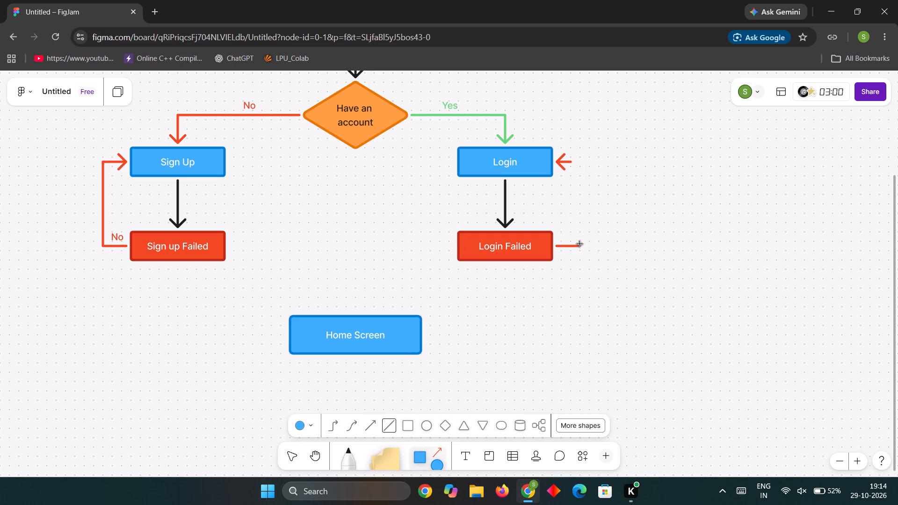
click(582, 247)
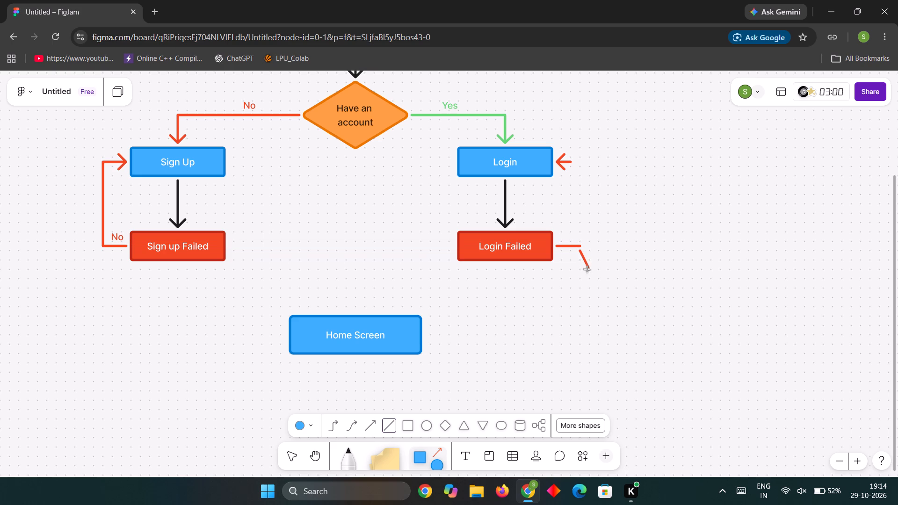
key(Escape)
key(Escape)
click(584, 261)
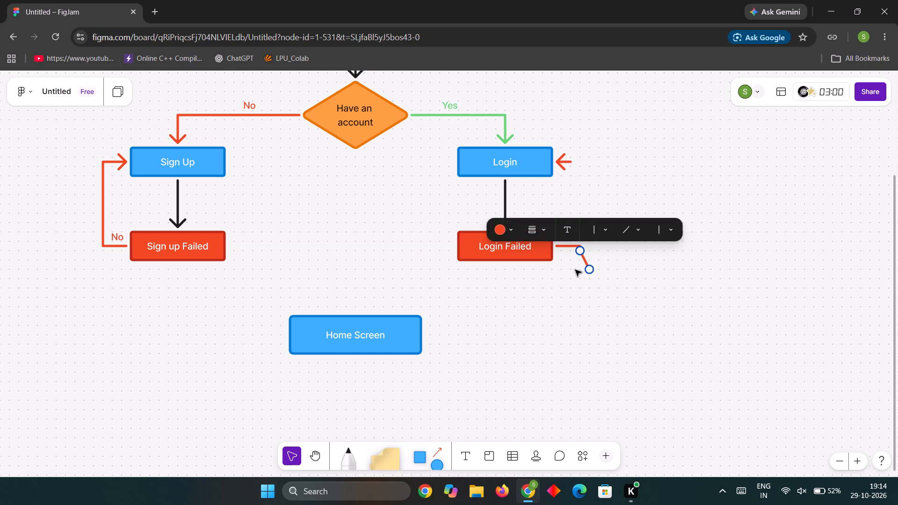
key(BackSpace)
Draw a vertical red straight line from the outer end of the Login Failed line up to Login's arrow level.
click(439, 455)
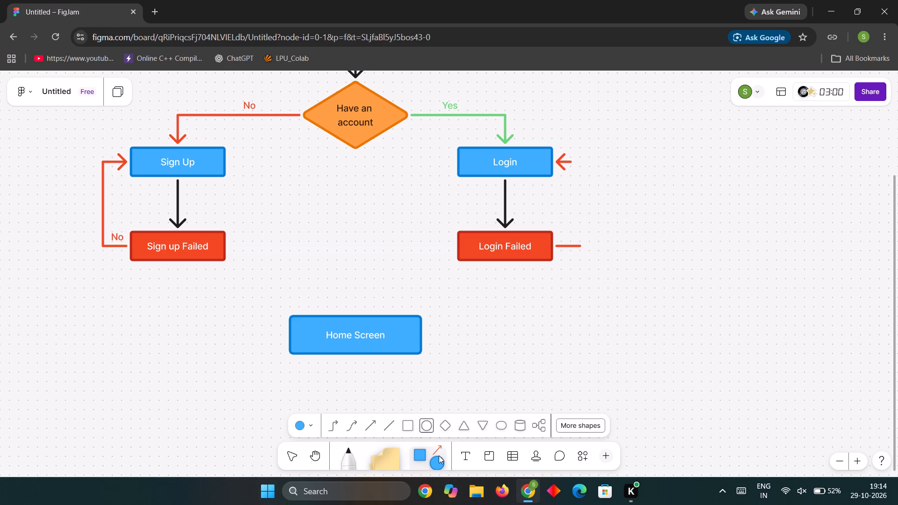
click(398, 425)
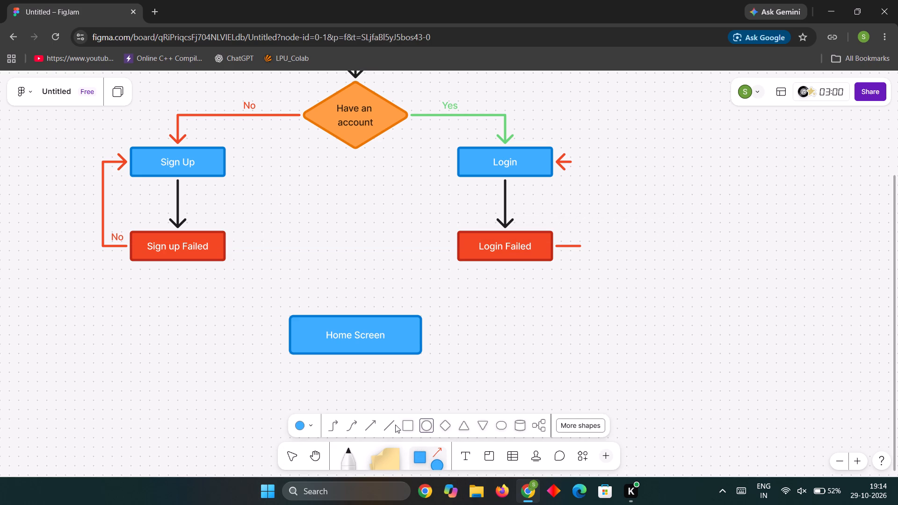
click(393, 424)
drag(580, 247, 583, 177)
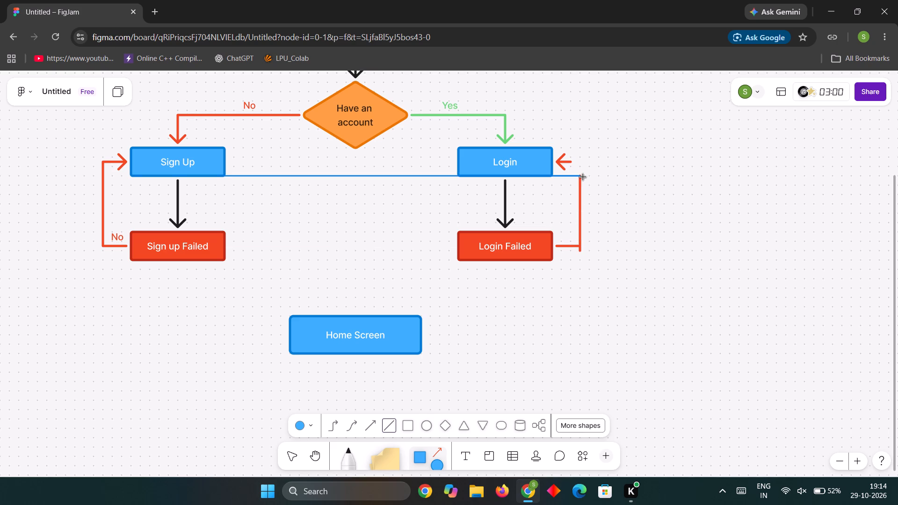
drag(583, 177, 583, 166)
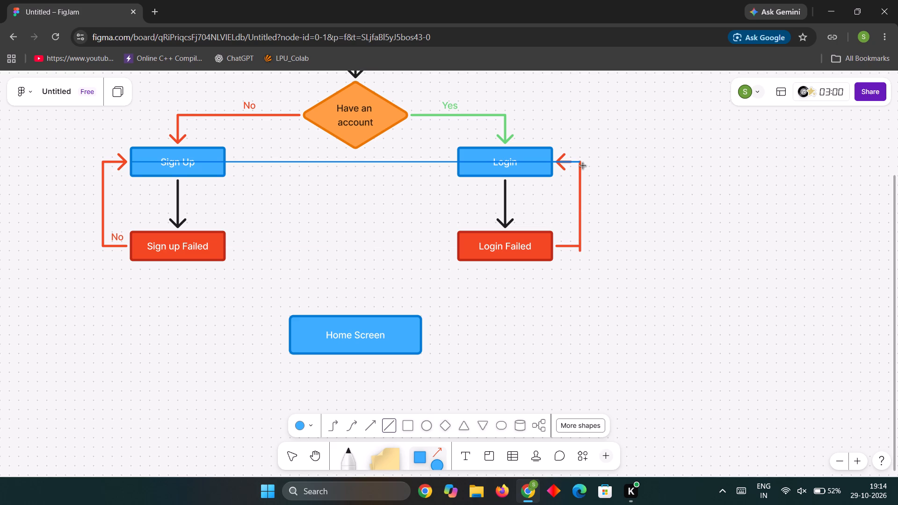
drag(583, 166, 583, 165)
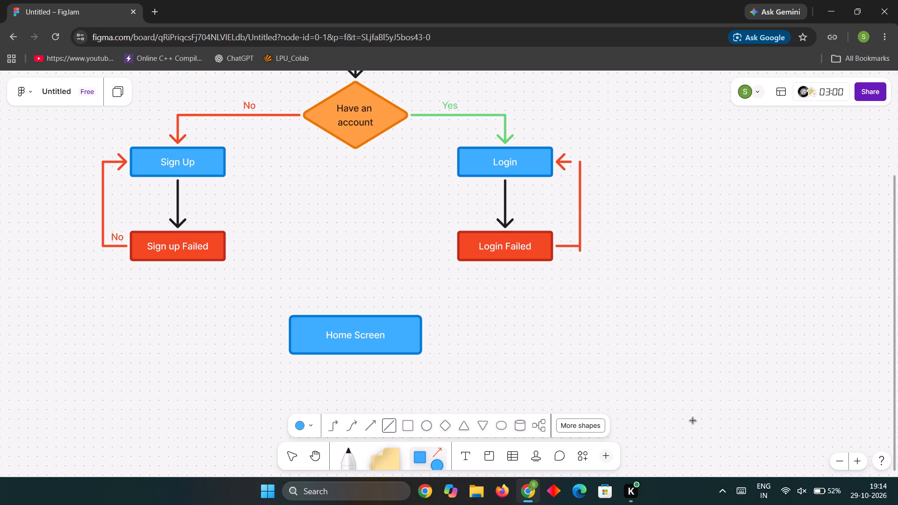
key(Escape)
Move the vertical red line's lower end up to meet the Login Failed horizontal line flush.
click(578, 238)
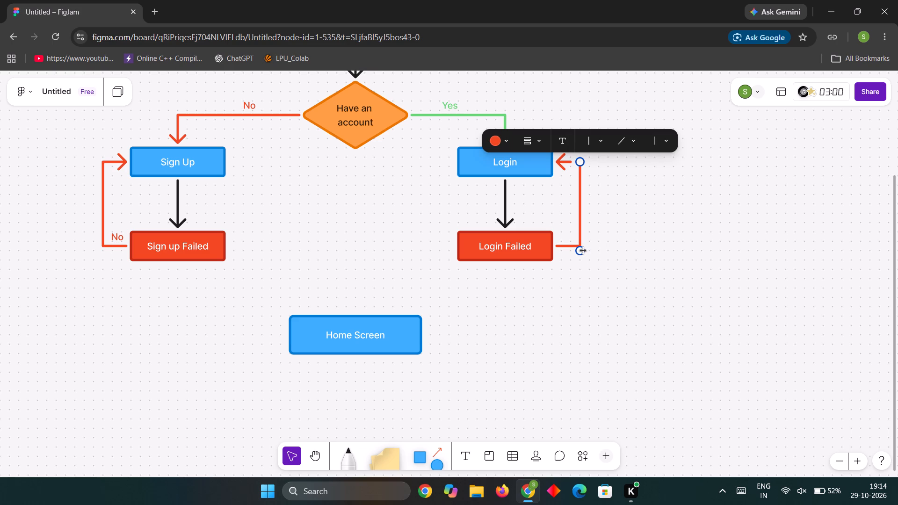
drag(582, 251, 581, 251)
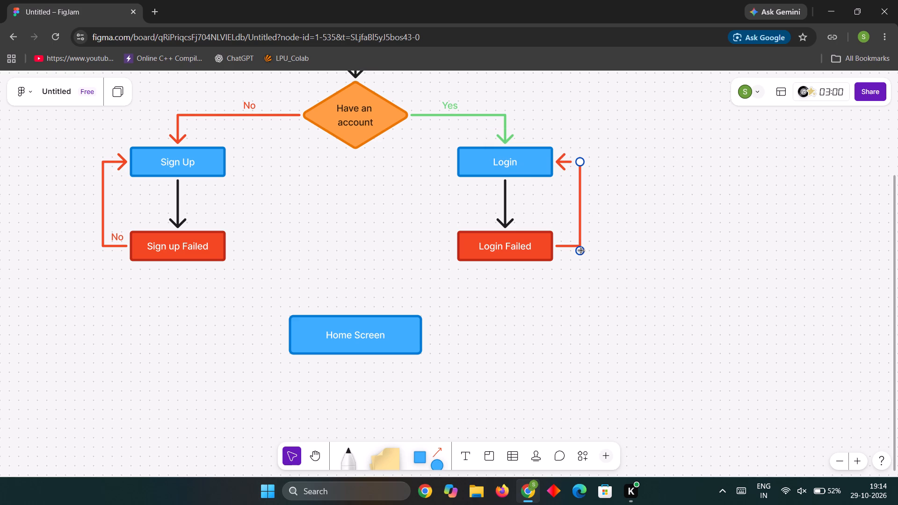
drag(581, 251, 581, 246)
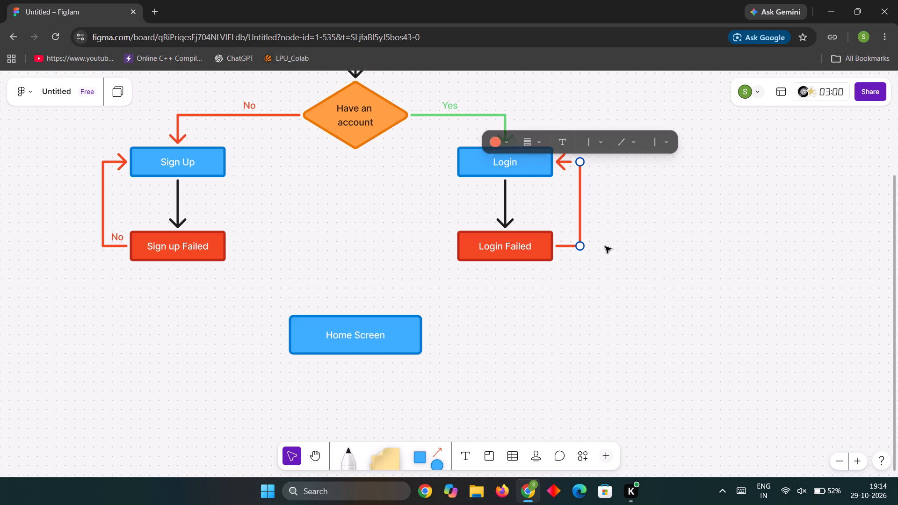
click(648, 213)
Extend the outer end of the red arrow beside Login to meet the top of the vertical line.
click(569, 159)
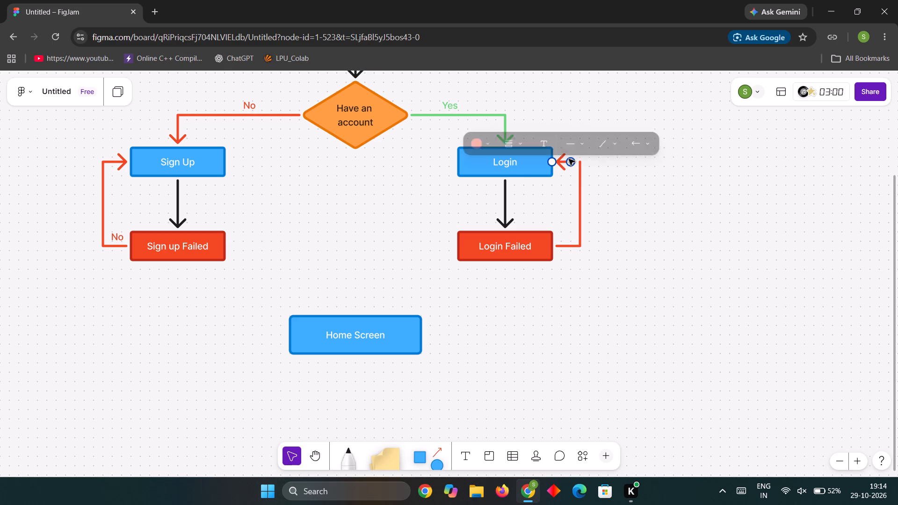
drag(572, 160, 579, 161)
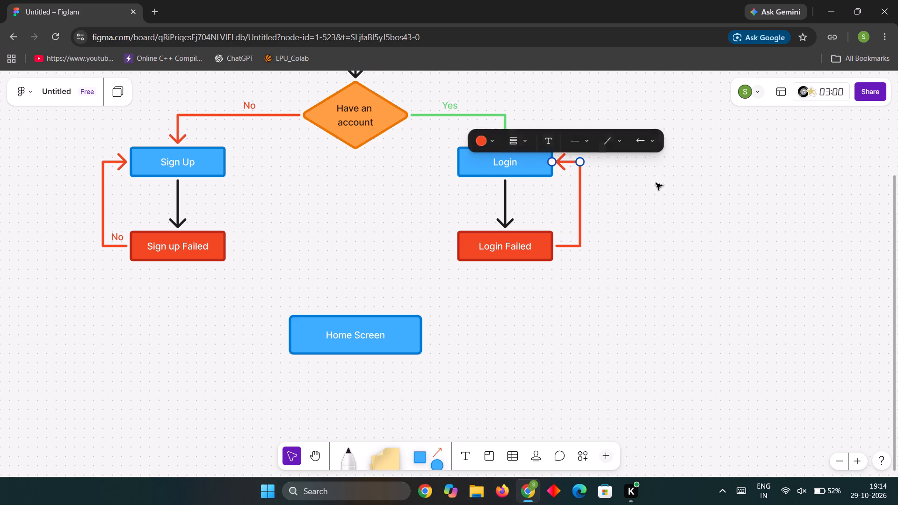
click(668, 209)
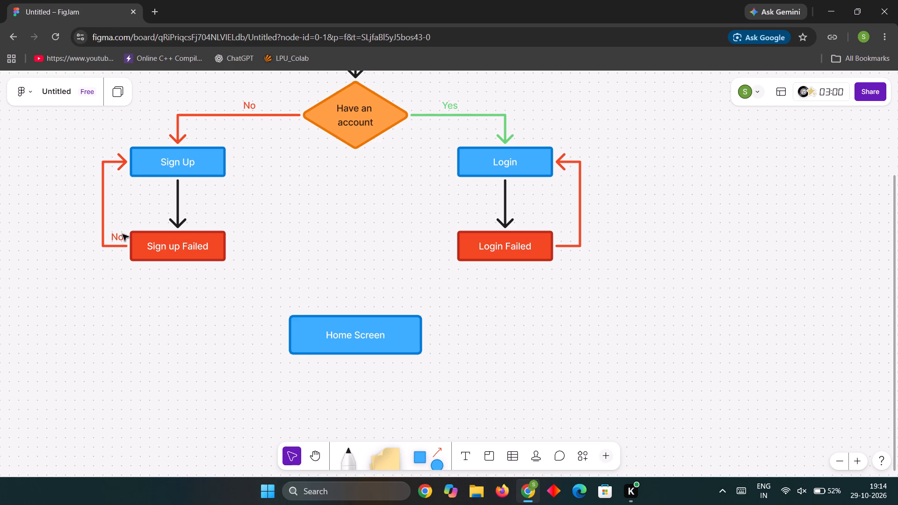
Duplicate the No label beside Sign up Failed and place the copy above the red line beside Login Failed.
click(119, 235)
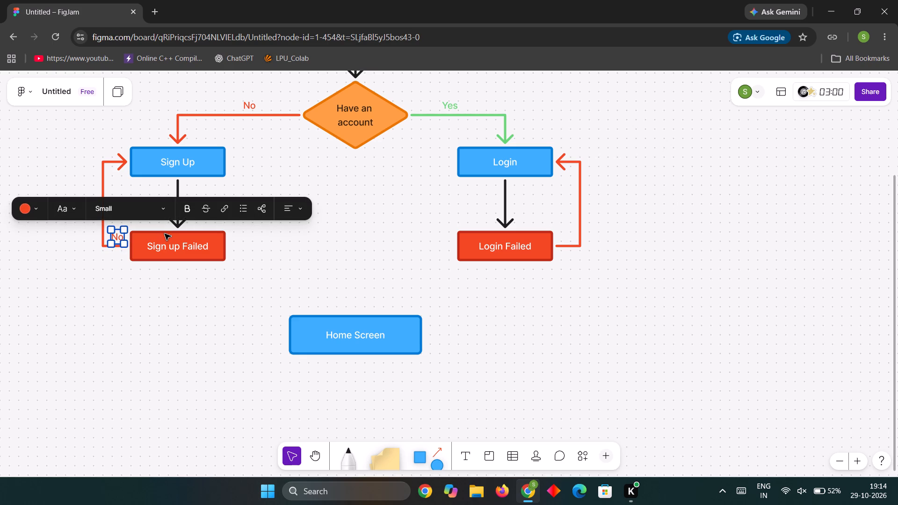
key(ctrl+d)
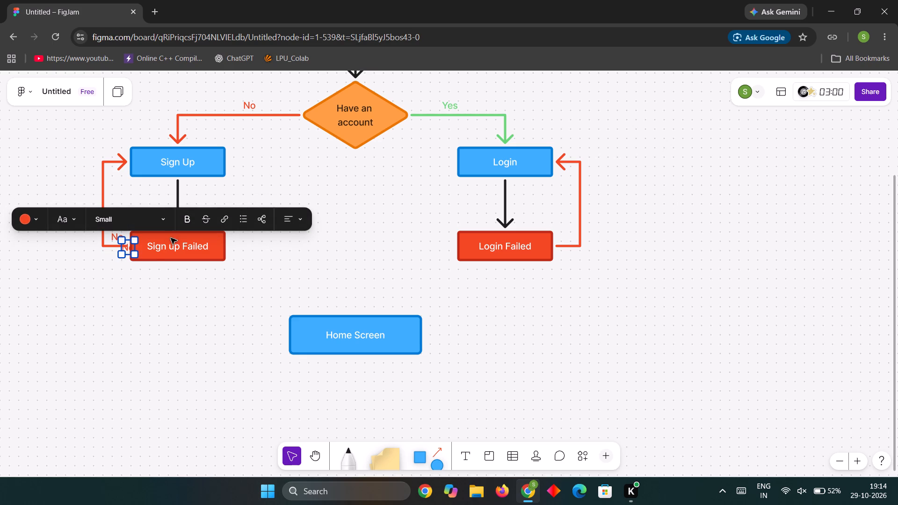
drag(126, 248, 138, 251)
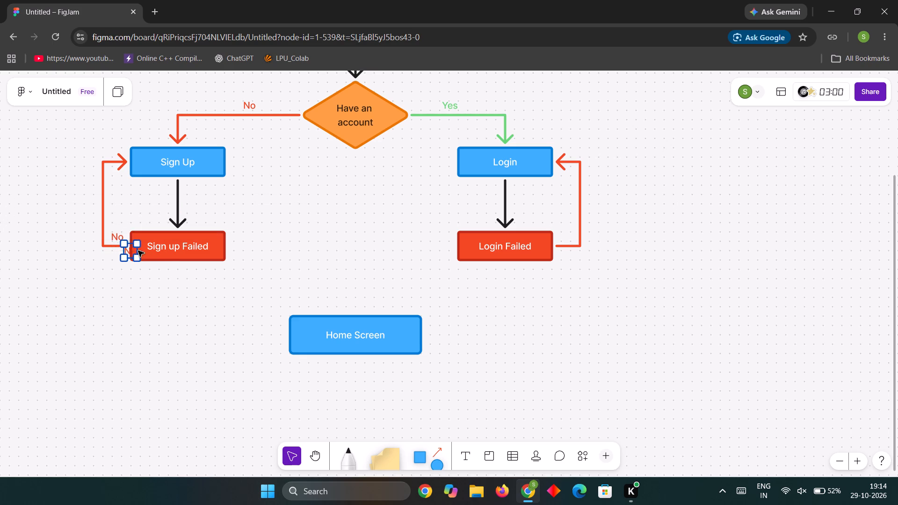
drag(138, 251, 568, 238)
click(656, 260)
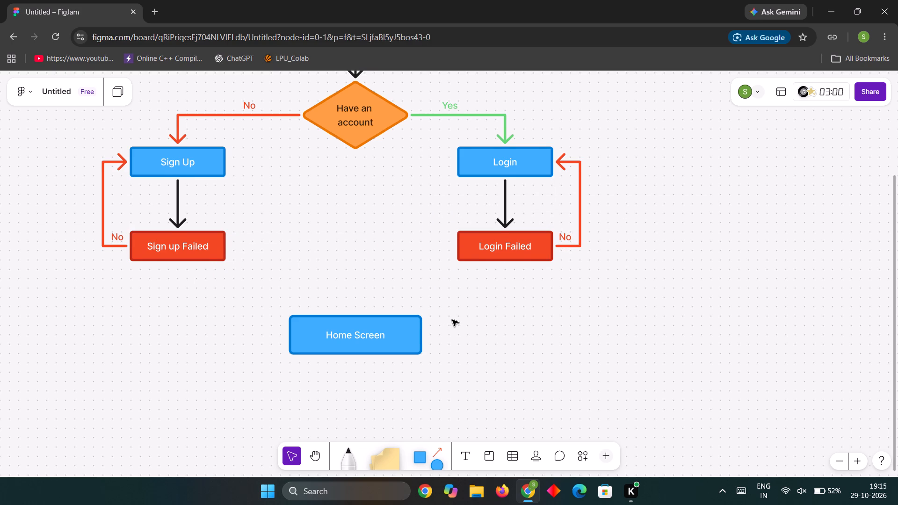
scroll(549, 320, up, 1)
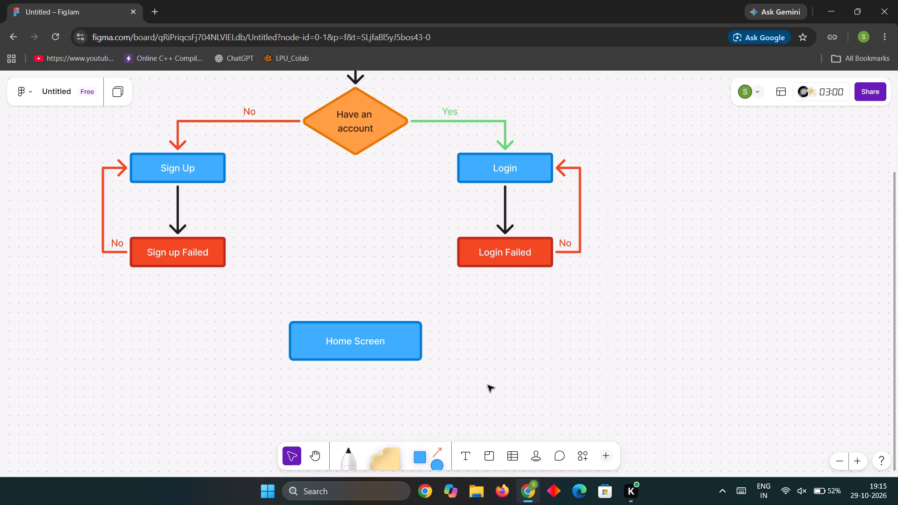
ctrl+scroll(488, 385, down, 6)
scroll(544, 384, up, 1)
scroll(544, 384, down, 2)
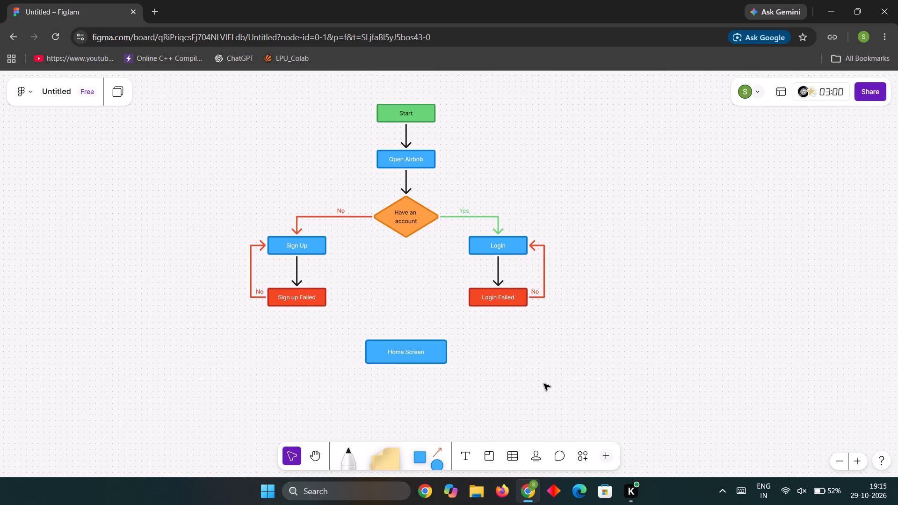
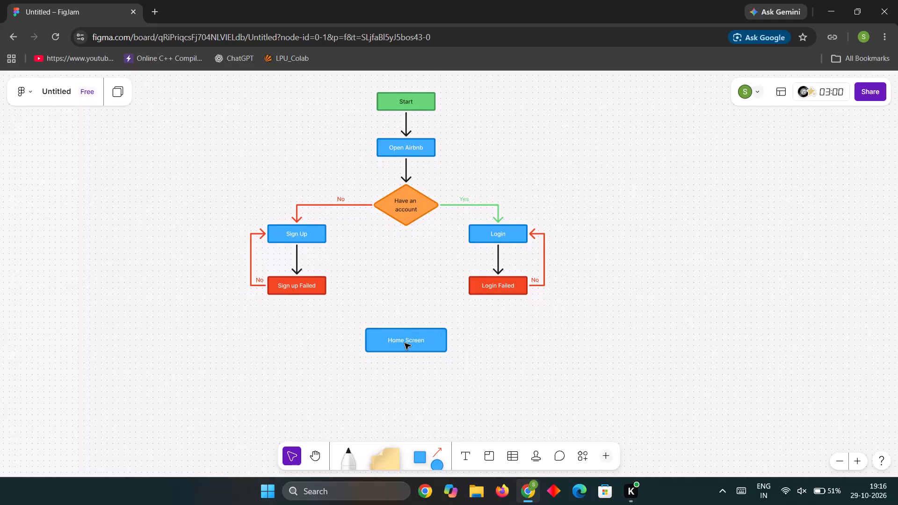
Add a connected blue box directly below Home Screen and label it Enter Destination.
scroll(404, 343, down, 2)
scroll(454, 269, up, 1)
scroll(337, 240, up, 4)
scroll(337, 231, down, 4)
scroll(376, 229, down, 4)
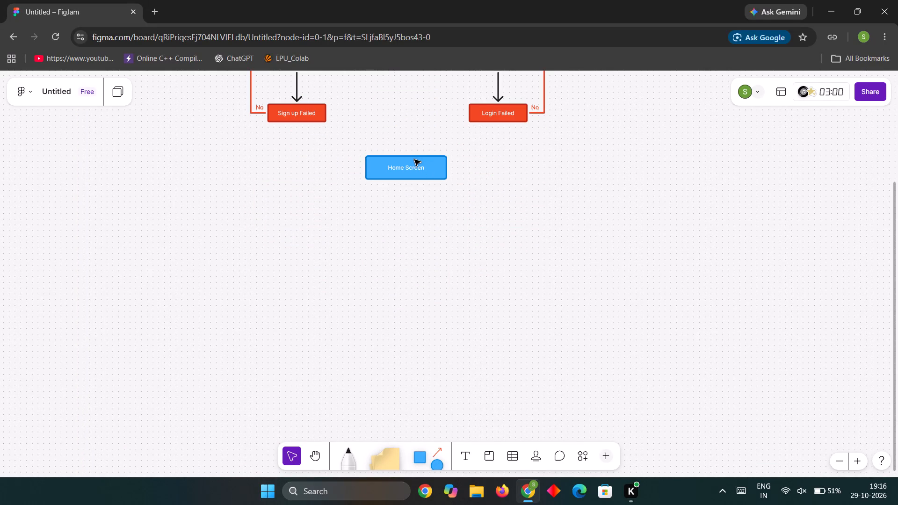
click(414, 159)
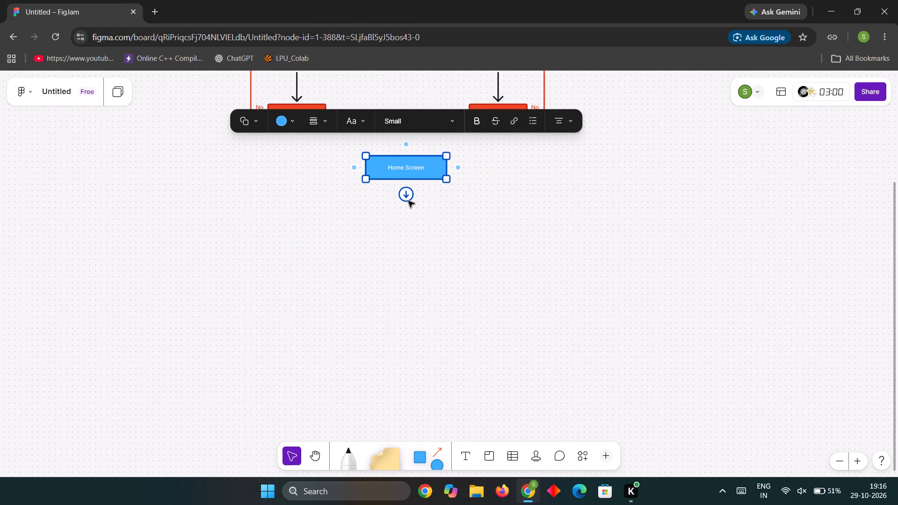
click(408, 197)
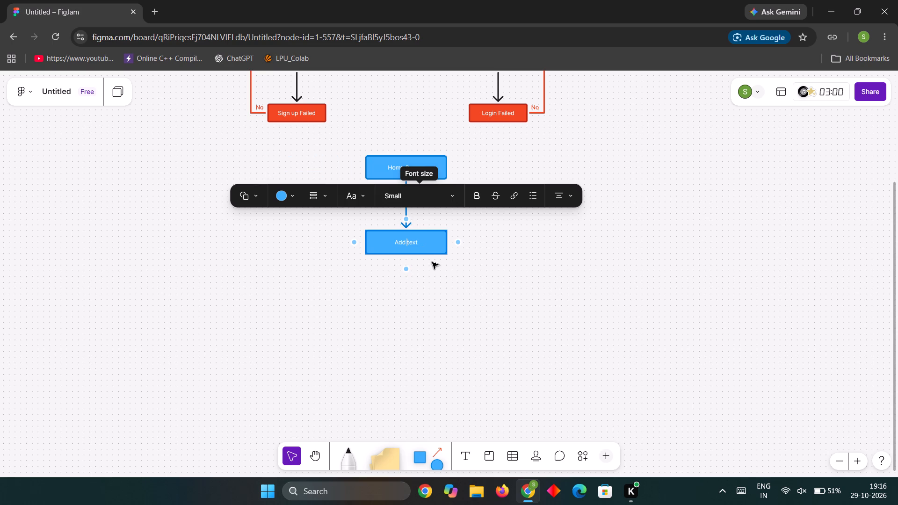
scroll(521, 284, down, 1)
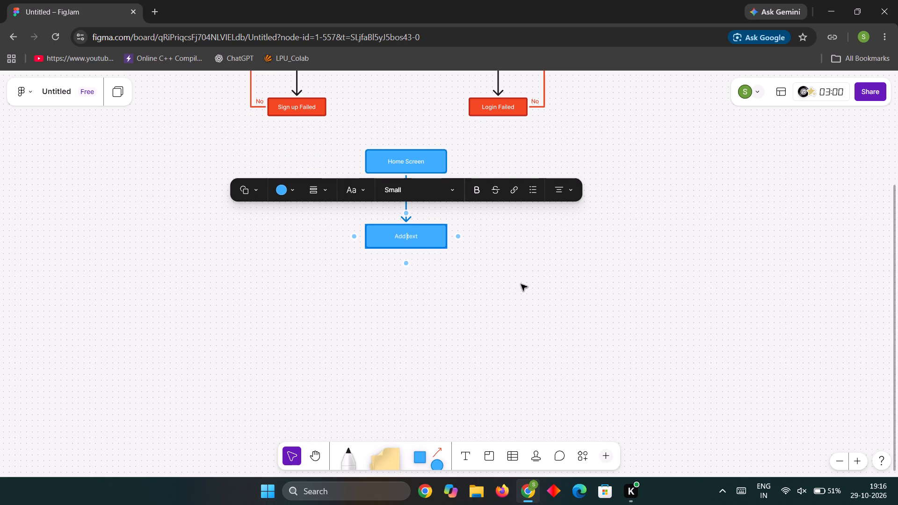
text(Enter)
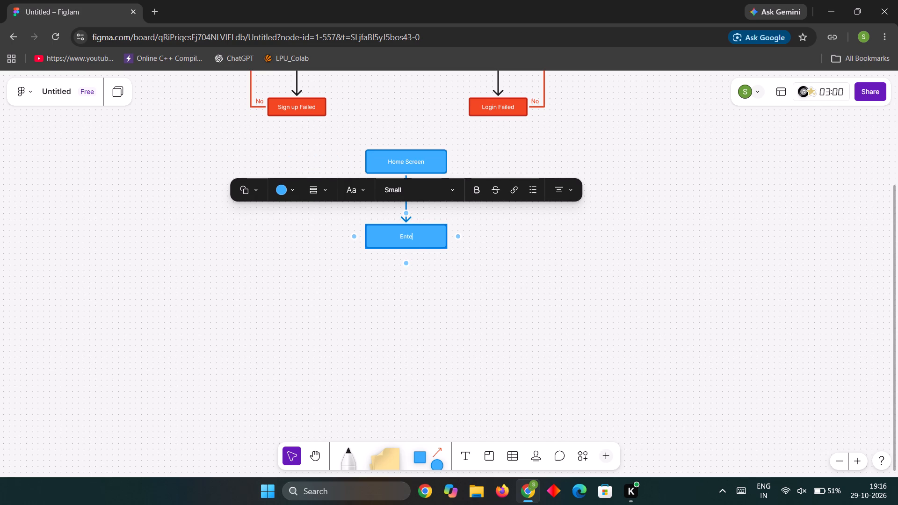
key(space)
text(Destination)
click(428, 307)
Add a connected blue box directly below Enter Destination and label it Search.
click(406, 244)
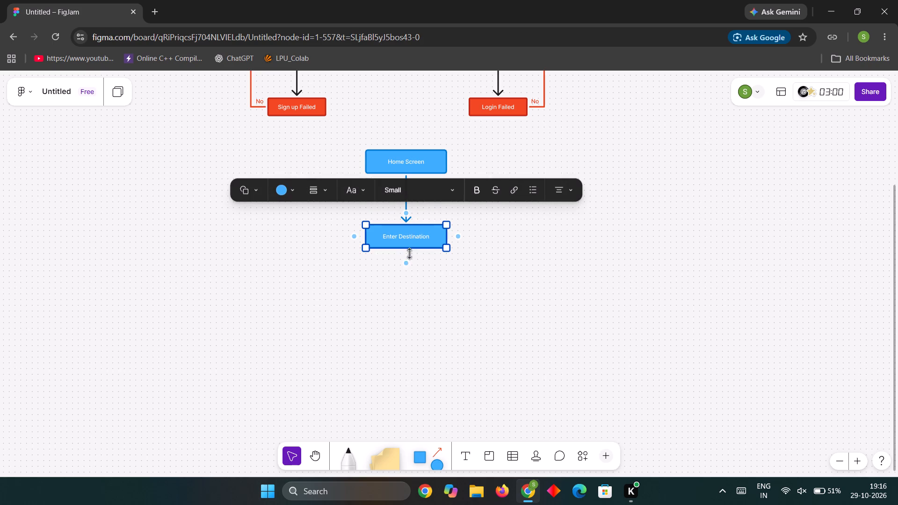
click(403, 267)
scroll(507, 303, down, 2)
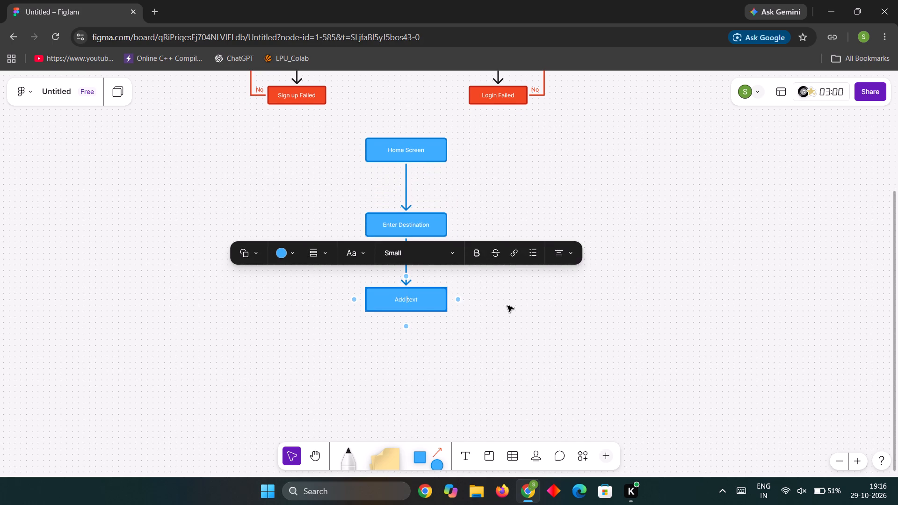
scroll(507, 306, down, 1)
text(Search)
click(482, 352)
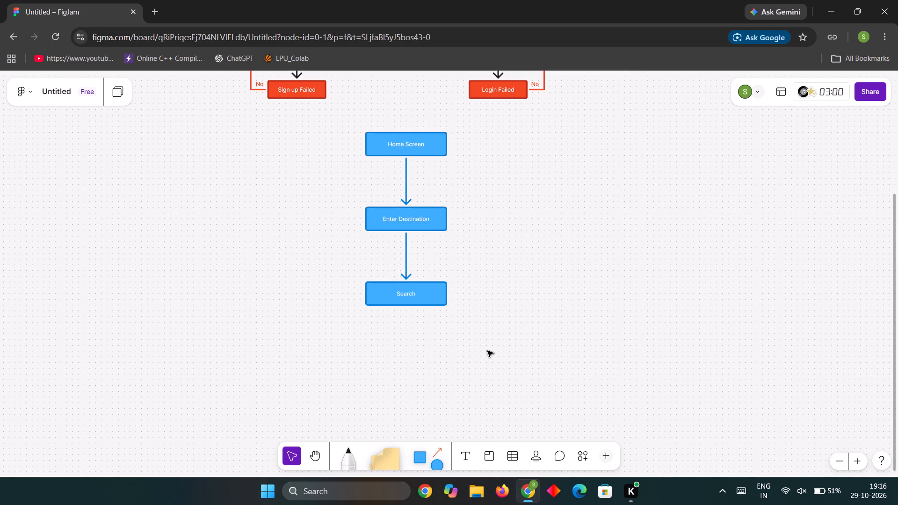
Add a connected blue box directly below Search and label it Browse Search Results.
scroll(482, 351, down, 1)
click(413, 286)
click(405, 314)
scroll(489, 364, down, 4)
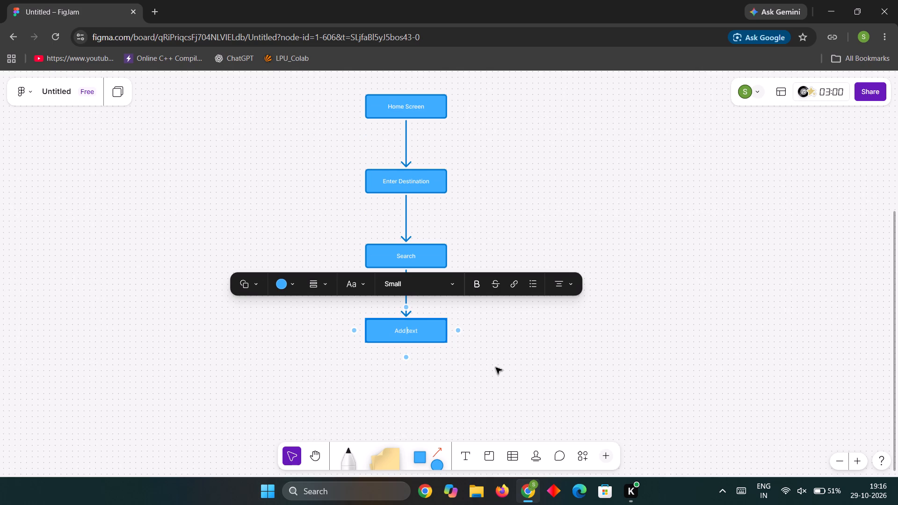
text(Brows)
text(e Search T)
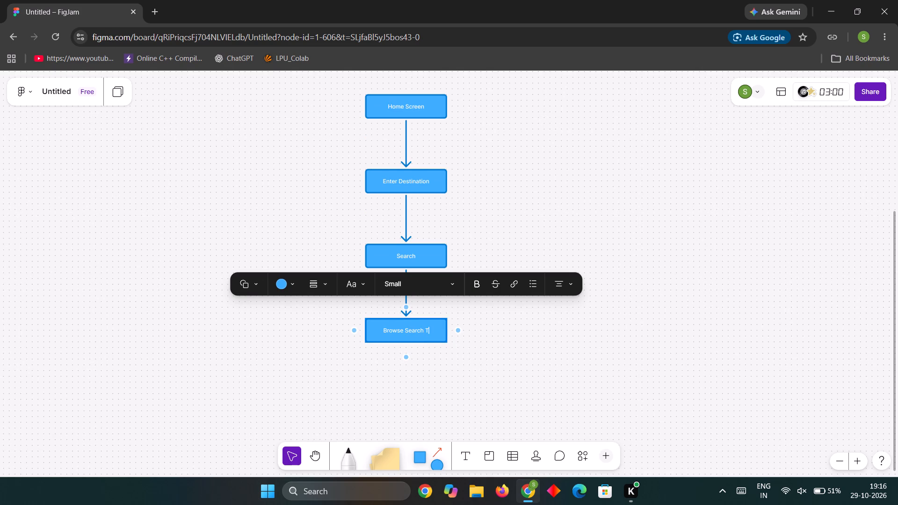
key(BackSpace)
text(Resu)
text(lts)
click(507, 374)
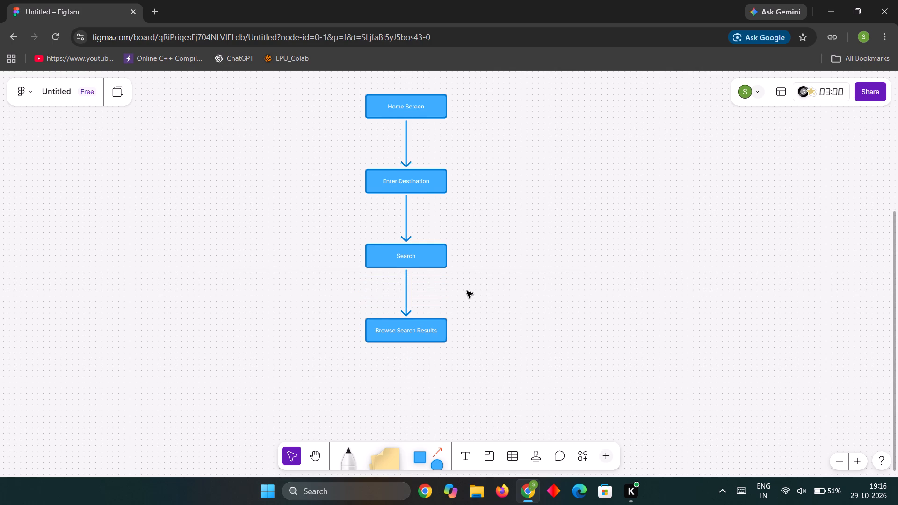
Move Enter Destination, Search and Browse Search Results upward to shorten the connecting arrows, leaving roughly even gaps below Home Screen.
scroll(465, 289, up, 2)
click(406, 195)
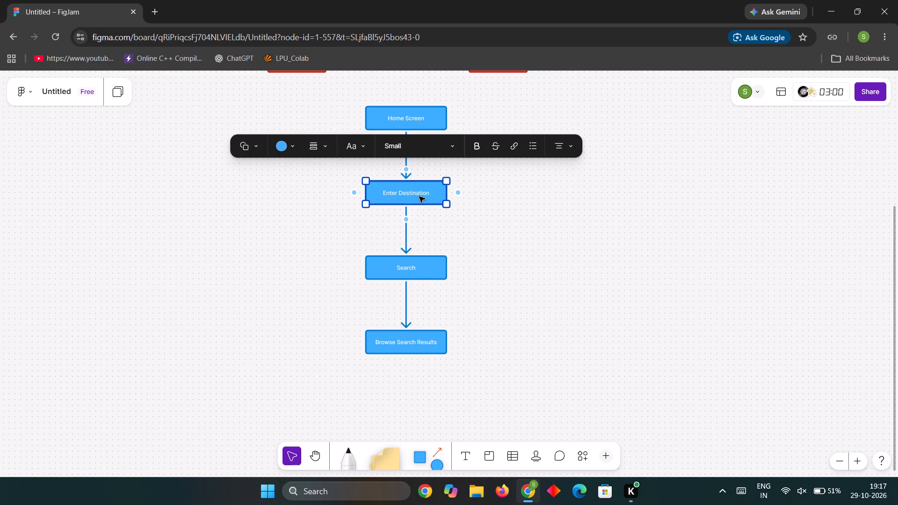
drag(420, 195, 420, 171)
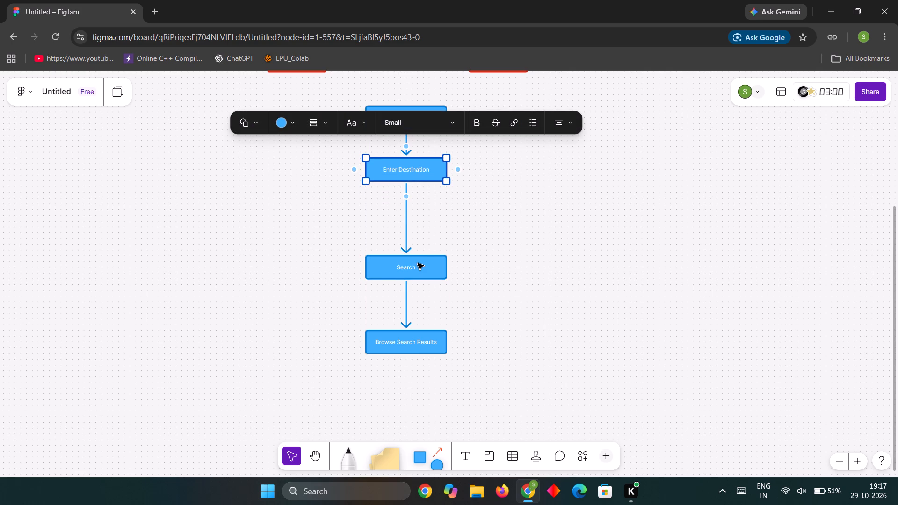
click(429, 273)
drag(429, 273, 431, 229)
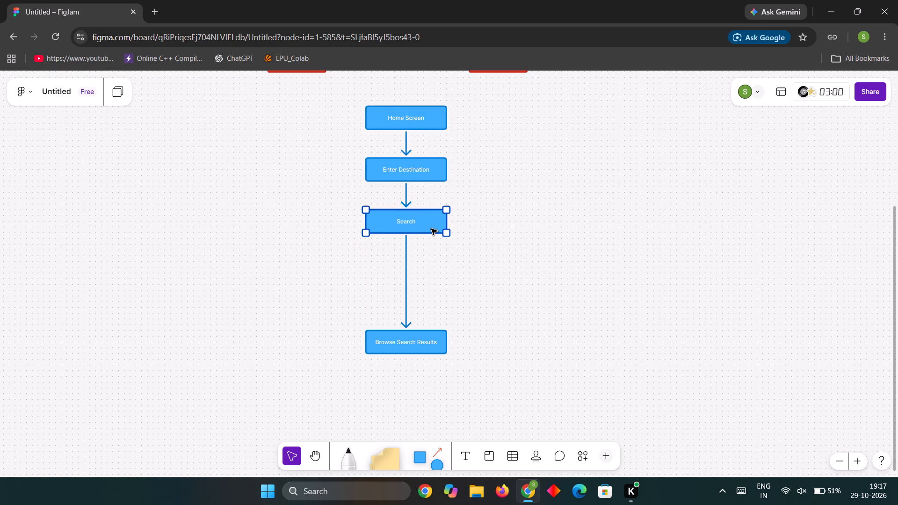
drag(431, 229, 431, 237)
click(489, 329)
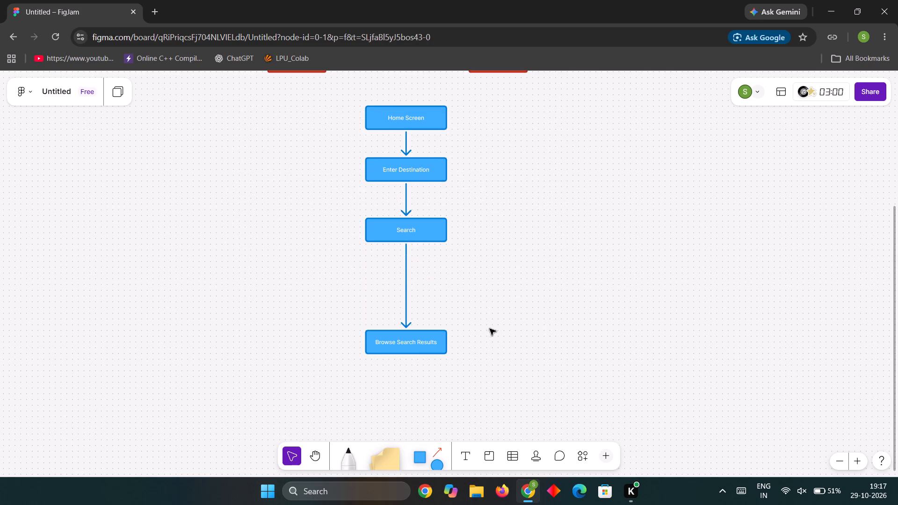
click(431, 346)
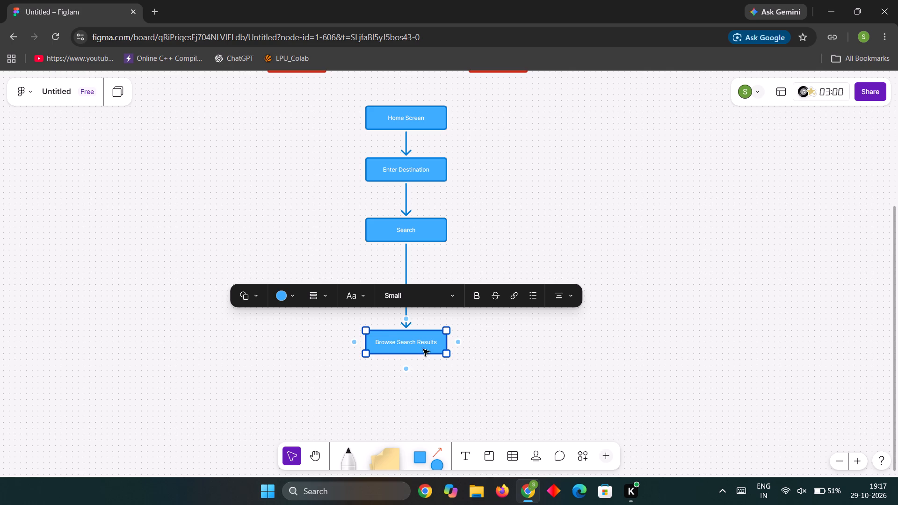
drag(423, 349, 423, 302)
click(428, 173)
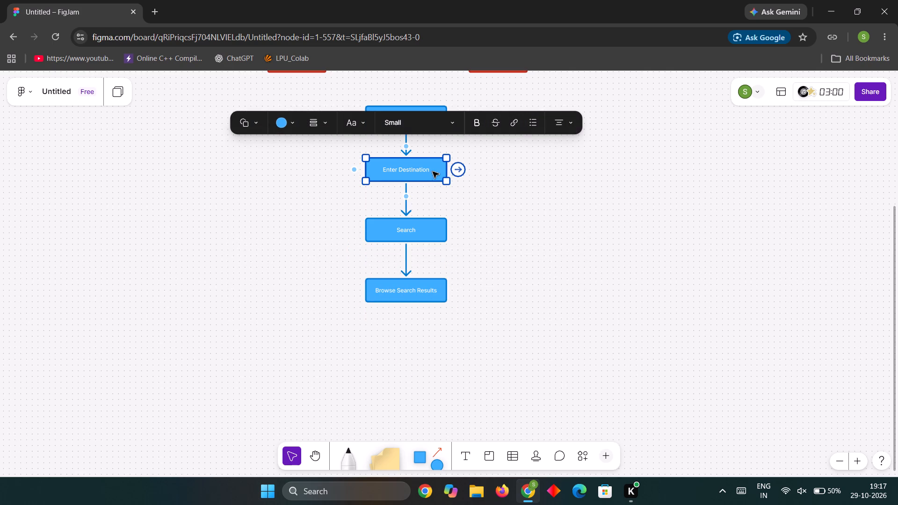
drag(433, 172, 434, 180)
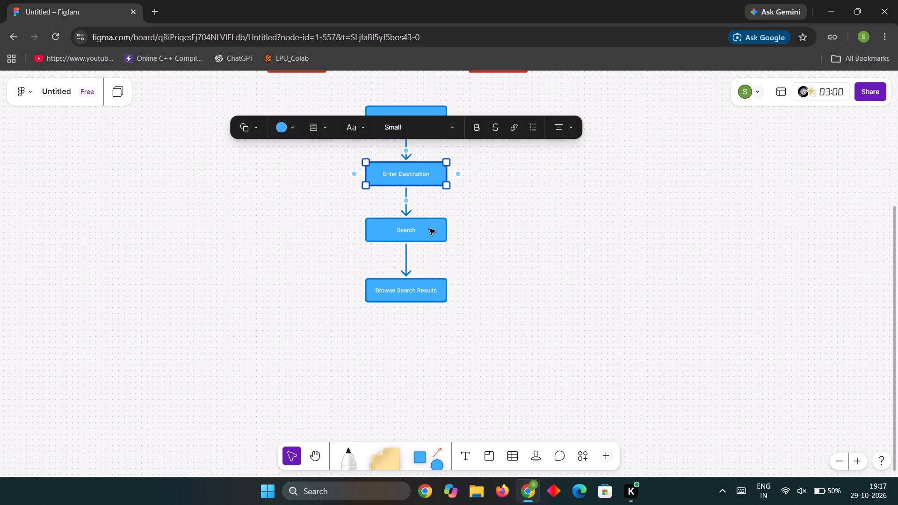
click(433, 229)
click(469, 262)
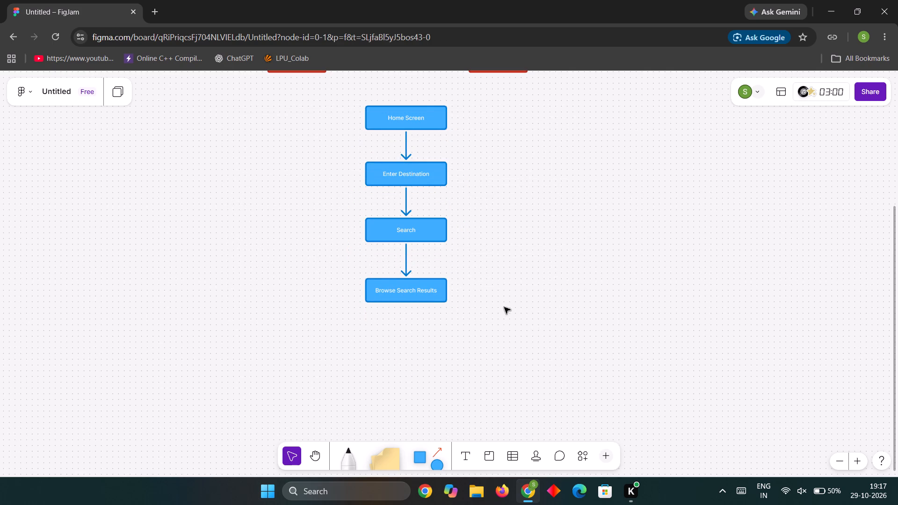
Recolour the three blue arrows linking Home Screen, Enter Destination, Search and Browse Search Results to black.
scroll(494, 292, up, 6)
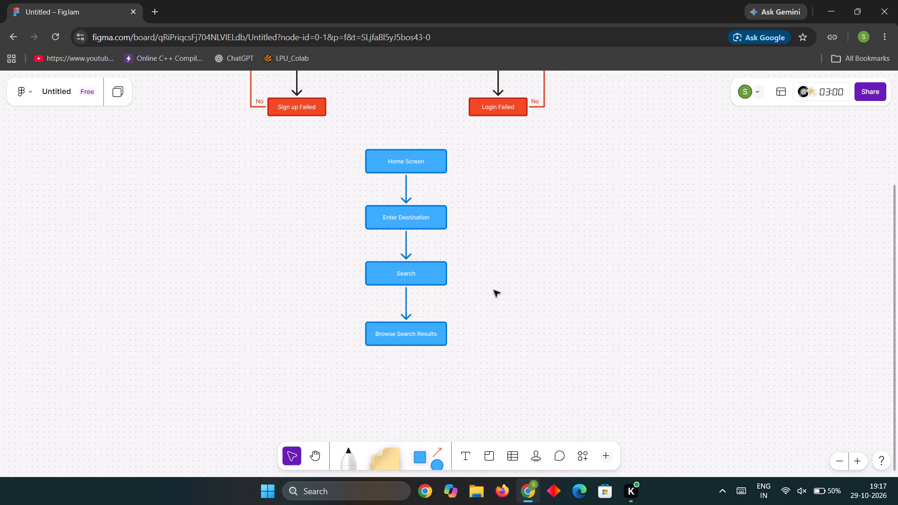
click(404, 190)
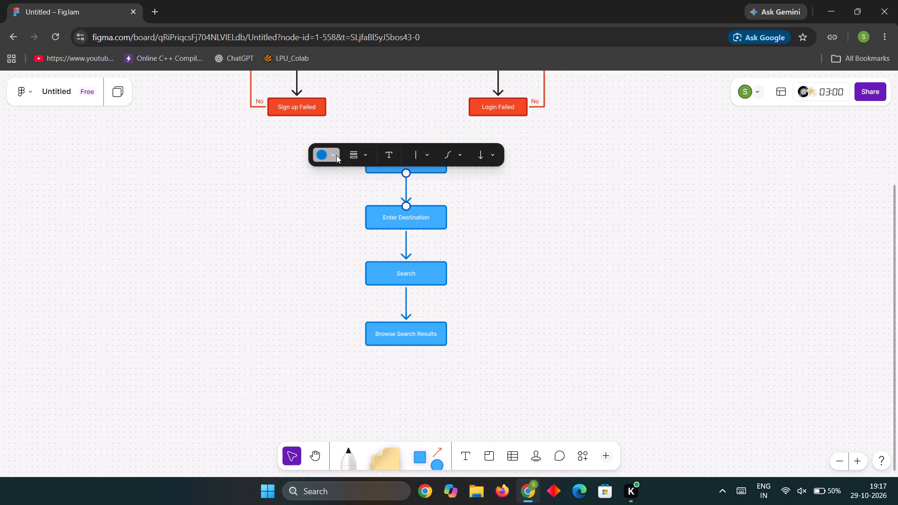
click(336, 155)
click(233, 107)
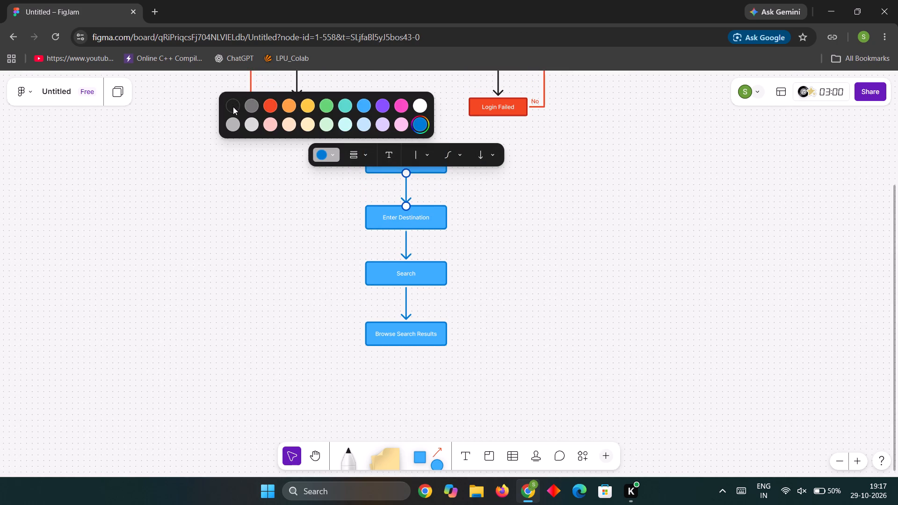
click(406, 251)
click(336, 214)
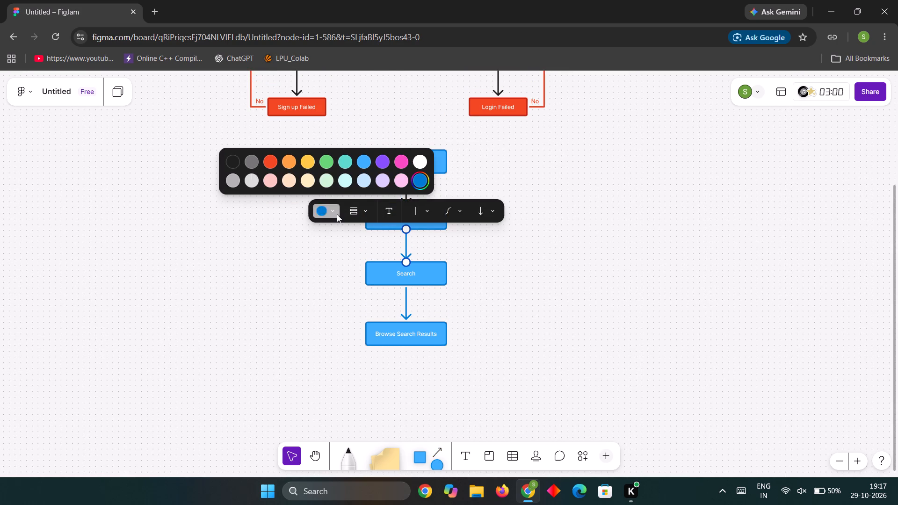
click(232, 162)
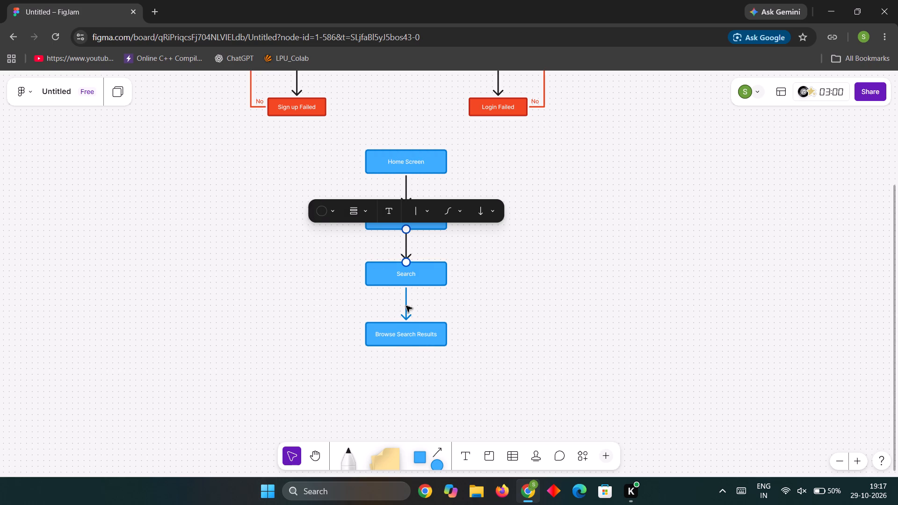
click(406, 306)
click(336, 268)
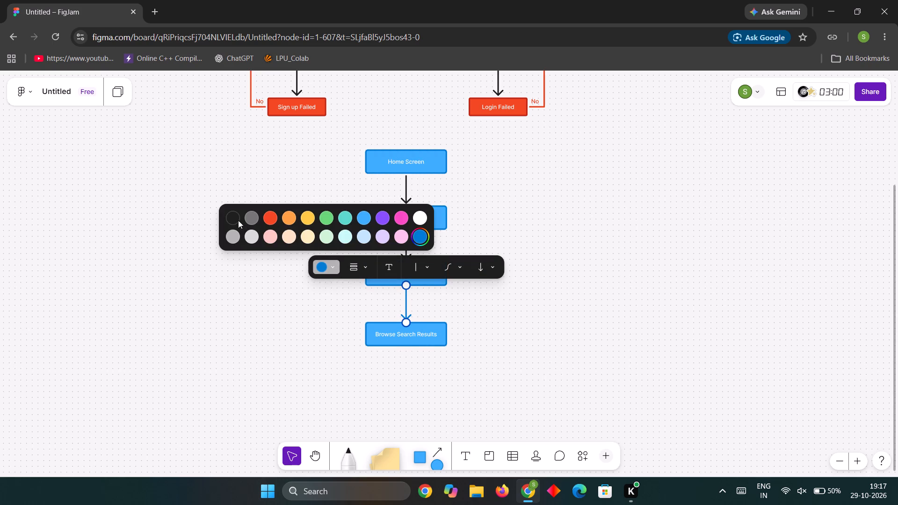
click(238, 220)
click(571, 340)
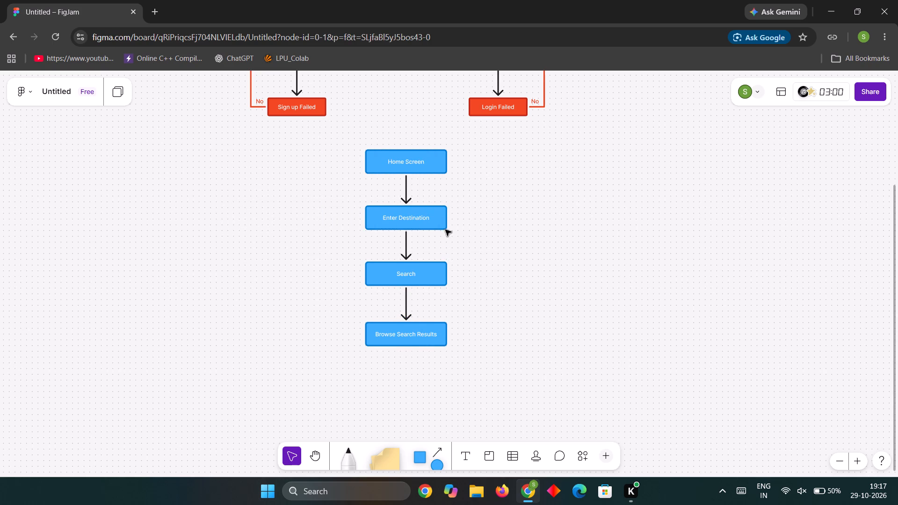
Review the flowchart from Start through the Sign Up and Login branches down to Browse Search Results.
scroll(477, 208, down, 3)
scroll(477, 207, up, 8)
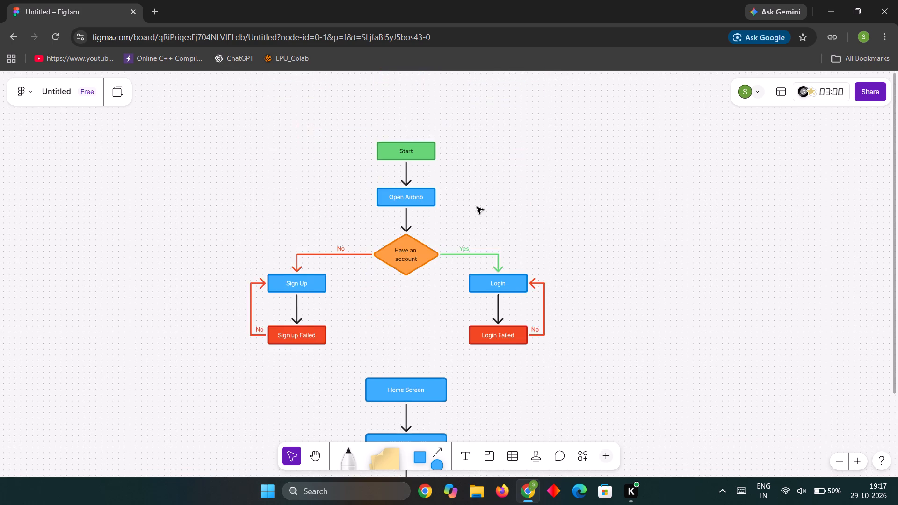
scroll(477, 207, down, 5)
scroll(474, 230, up, 6)
scroll(474, 230, down, 3)
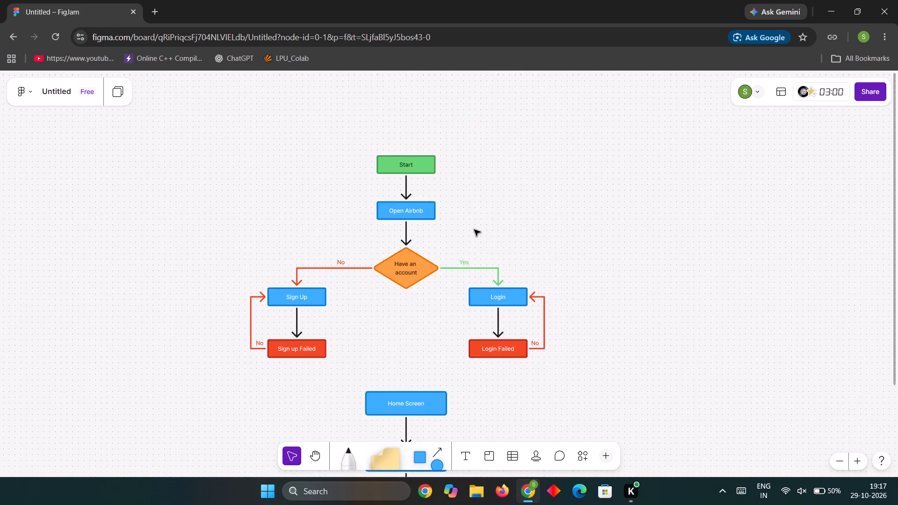
scroll(474, 230, down, 5)
scroll(507, 290, down, 3)
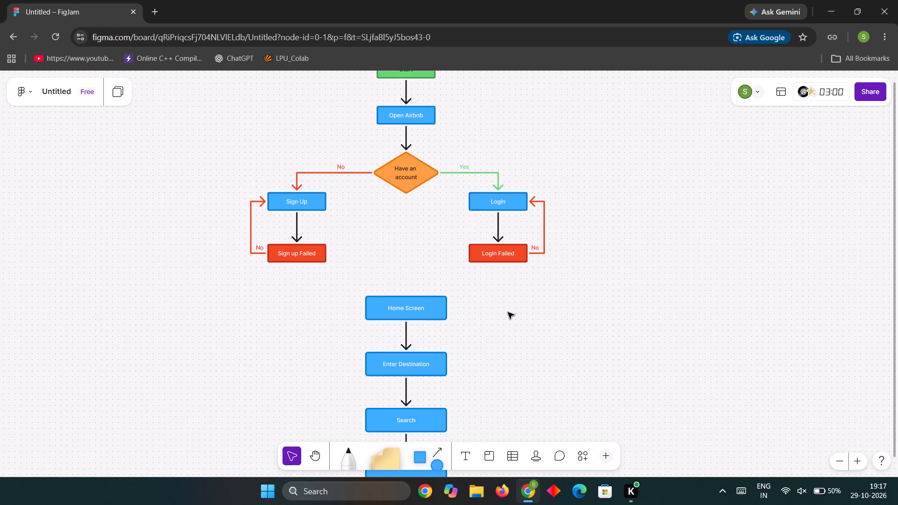
scroll(508, 312, down, 9)
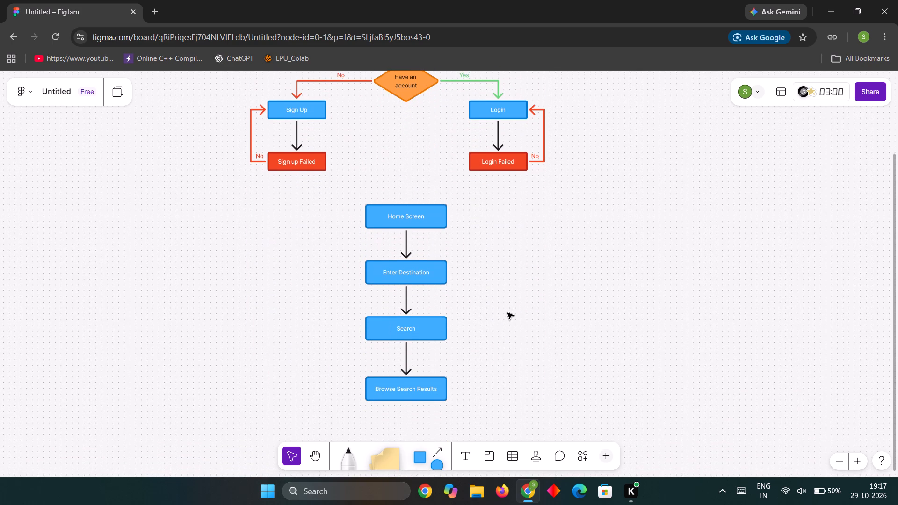
scroll(507, 313, down, 6)
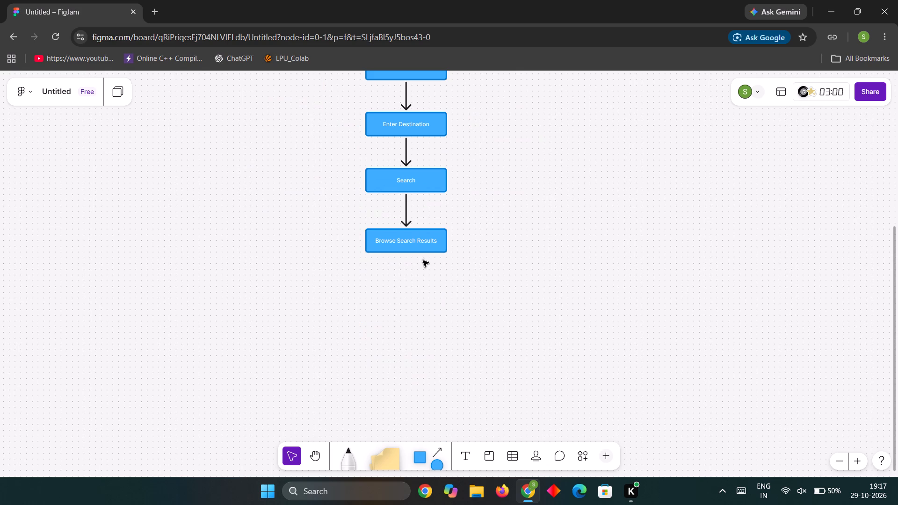
Draw a diamond centred just below Browse Search Results and size it to match the width of the boxes above.
click(421, 456)
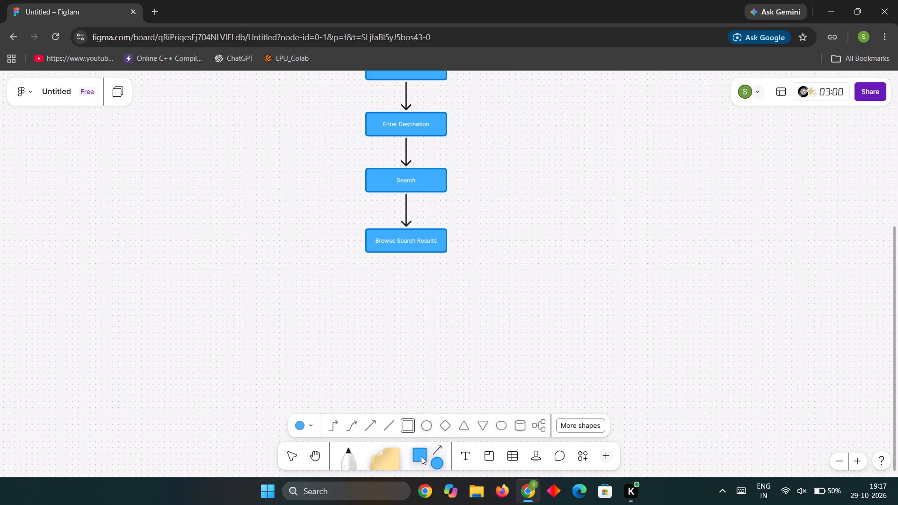
click(443, 426)
drag(421, 284, 383, 311)
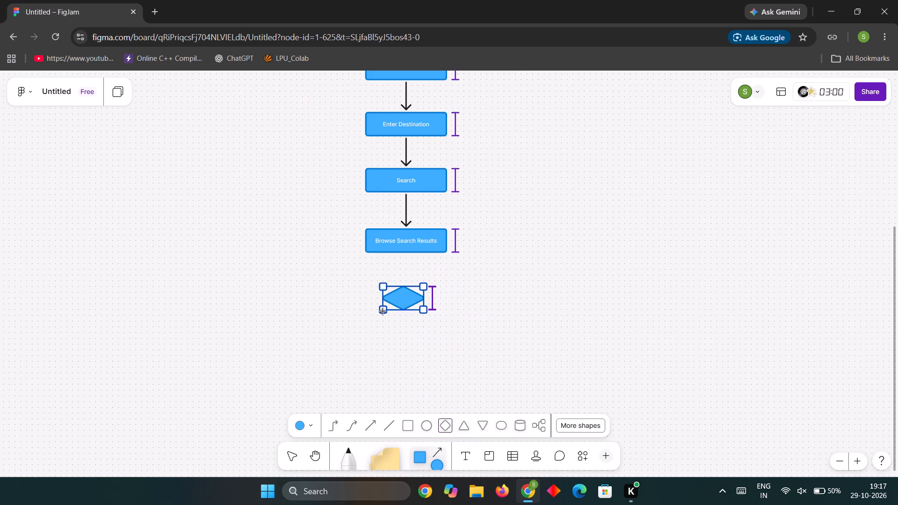
drag(383, 311, 369, 332)
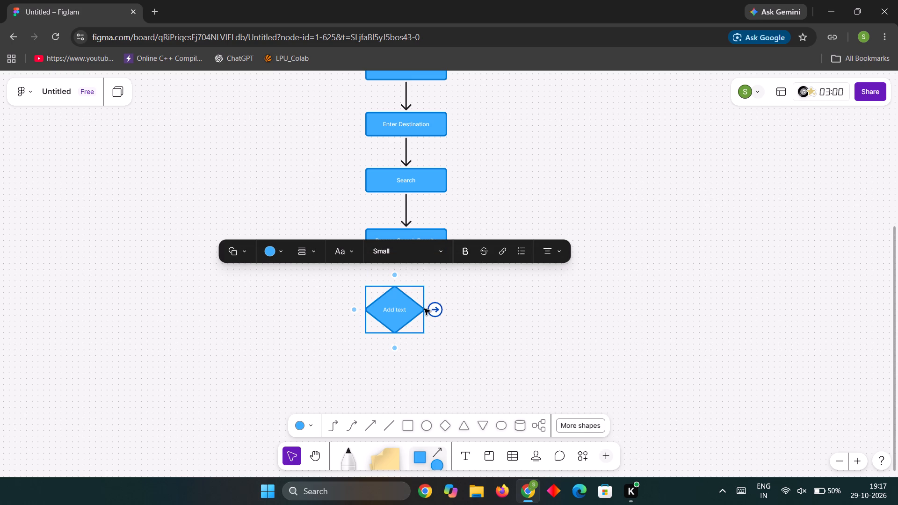
drag(424, 309, 441, 307)
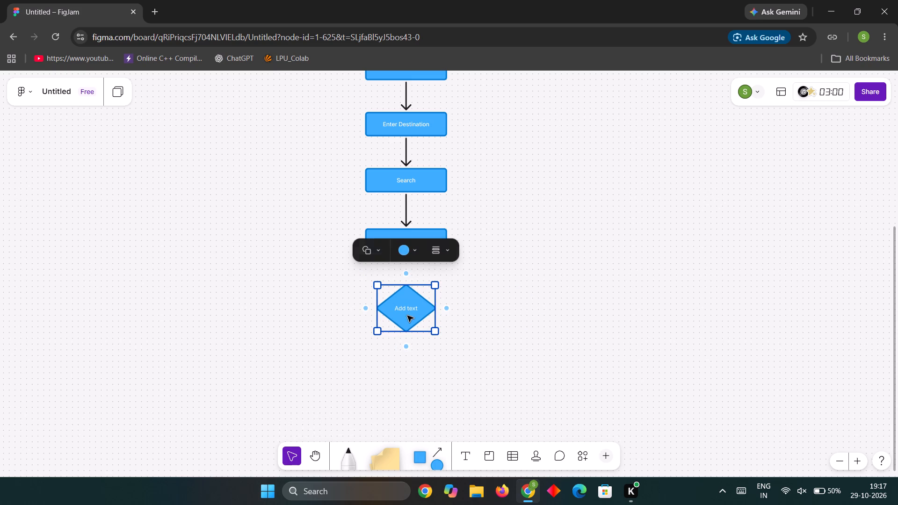
drag(379, 333, 370, 341)
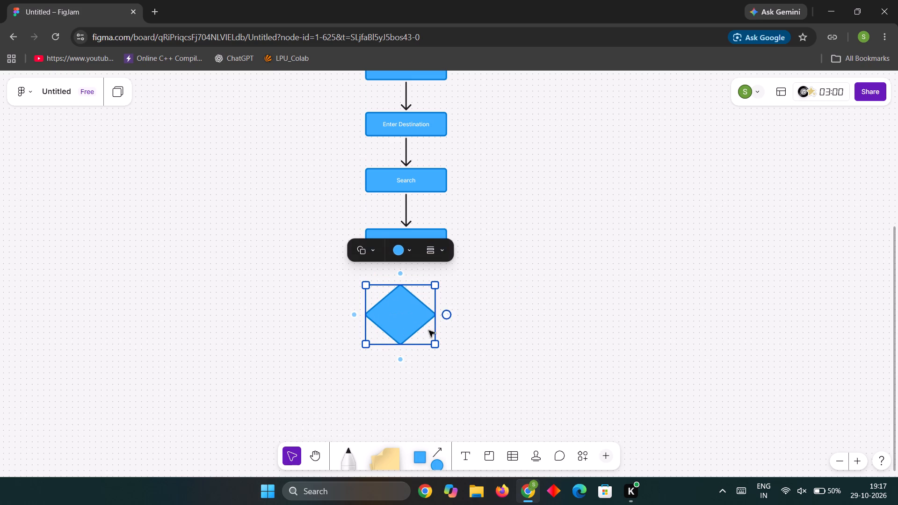
drag(435, 344, 447, 344)
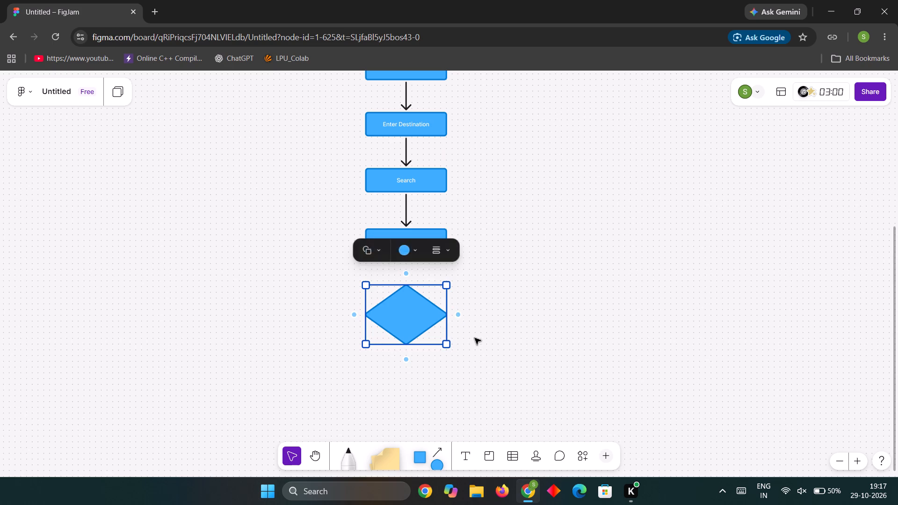
click(479, 338)
click(407, 325)
drag(406, 324, 411, 310)
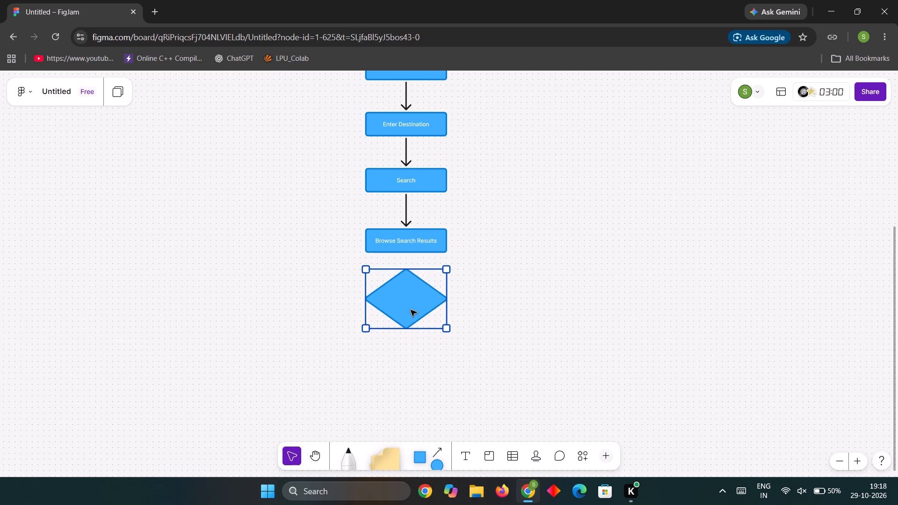
drag(411, 310, 409, 314)
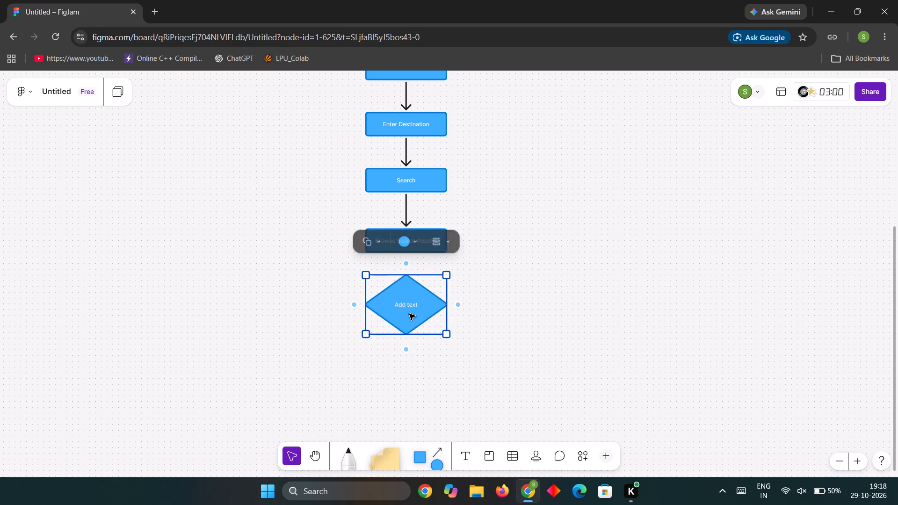
click(447, 308)
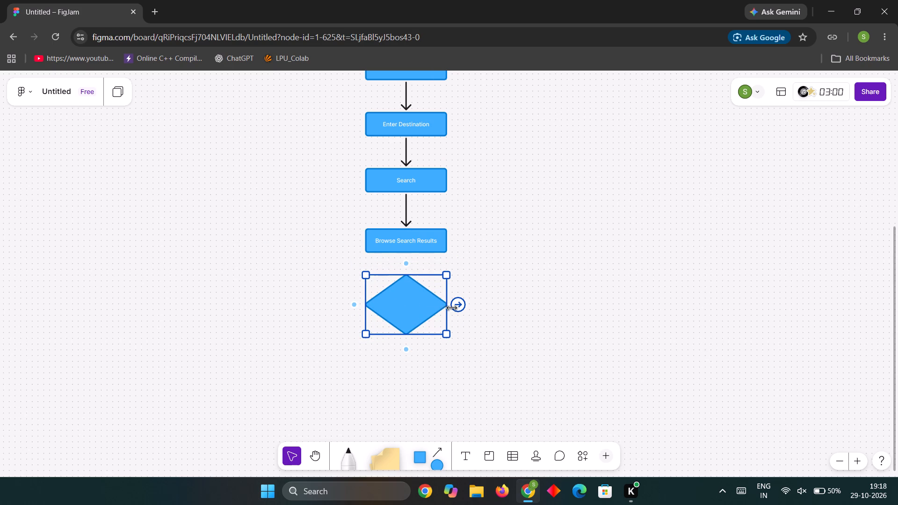
click(488, 334)
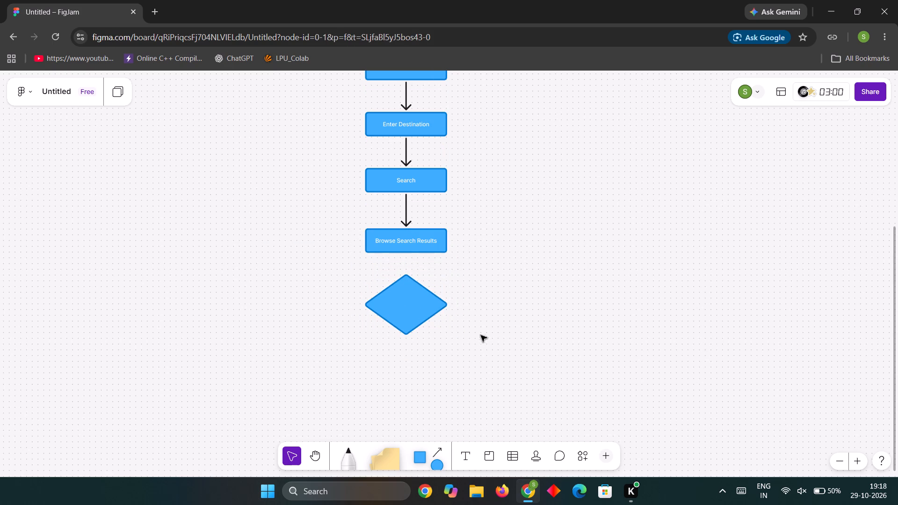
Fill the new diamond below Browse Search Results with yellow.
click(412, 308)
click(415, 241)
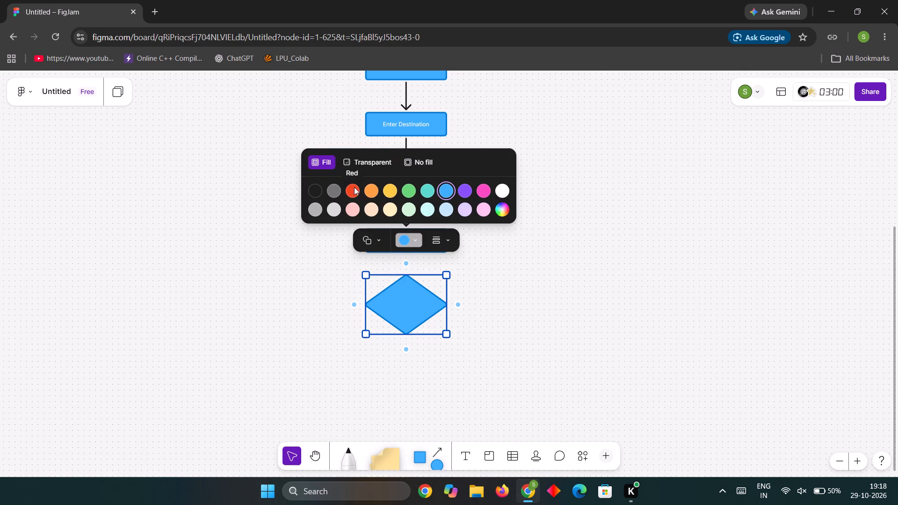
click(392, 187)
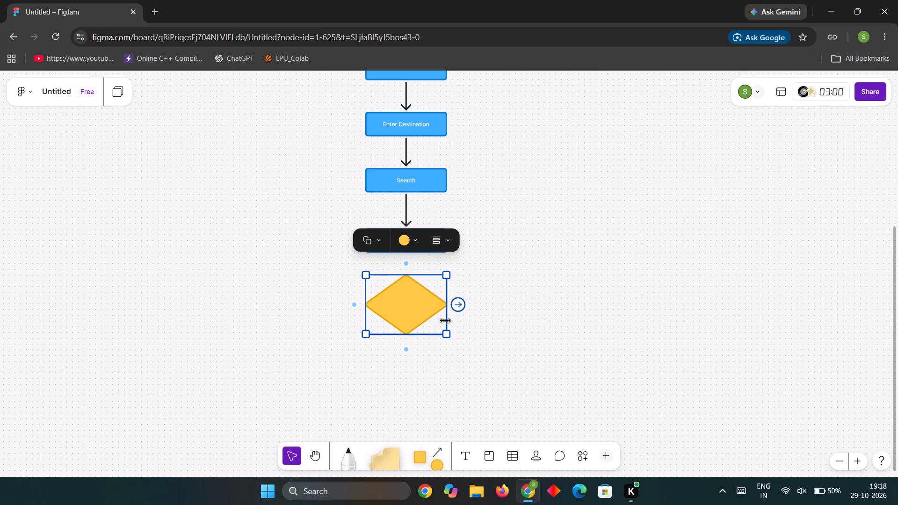
Fill the new diamond with orange, matching the Have an account decision diamond.
scroll(489, 317, up, 7)
scroll(472, 293, down, 5)
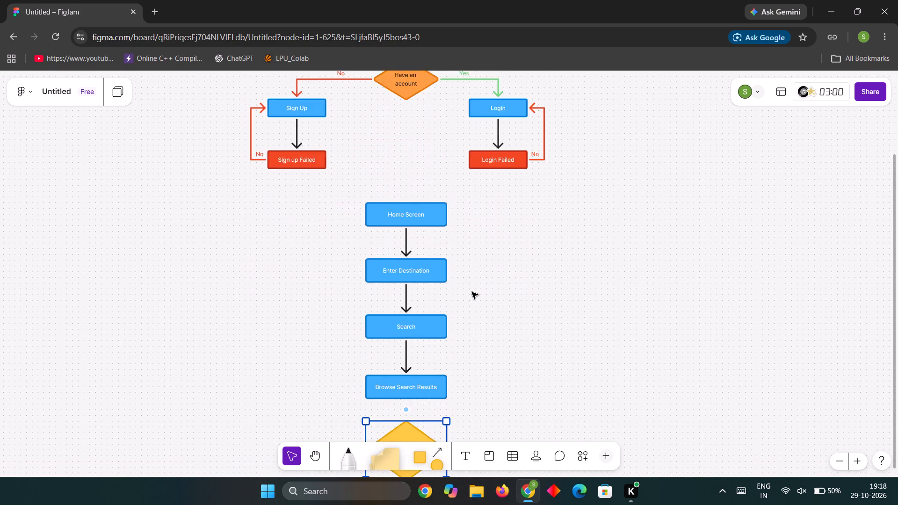
scroll(472, 291, up, 4)
scroll(470, 290, down, 5)
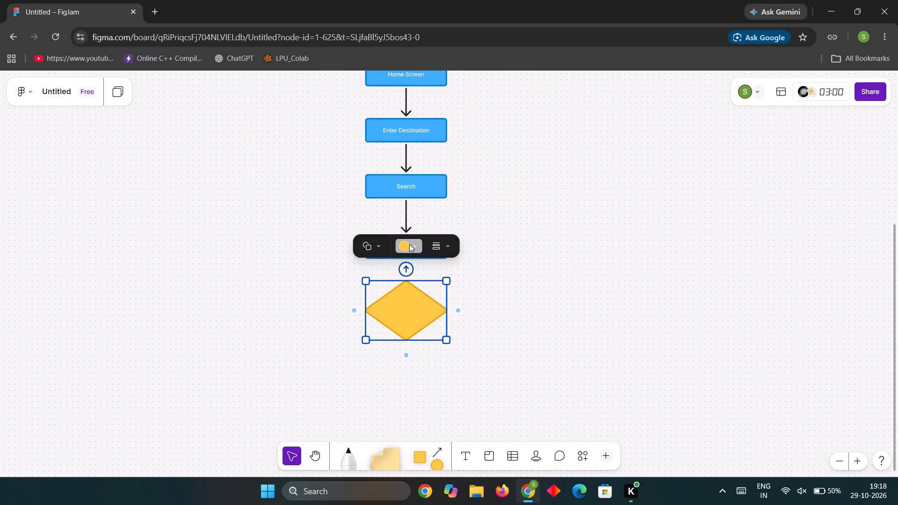
click(413, 242)
click(369, 195)
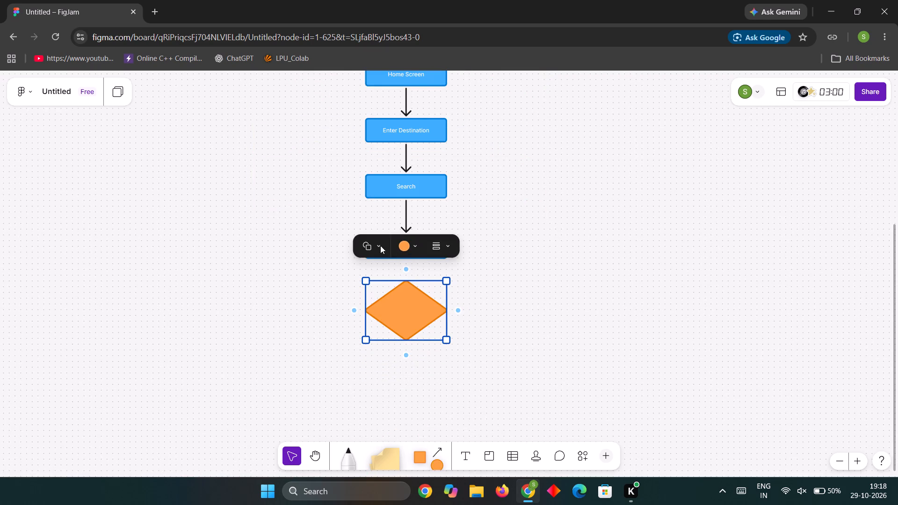
Label the orange diamond "Results Found?".
click(405, 316)
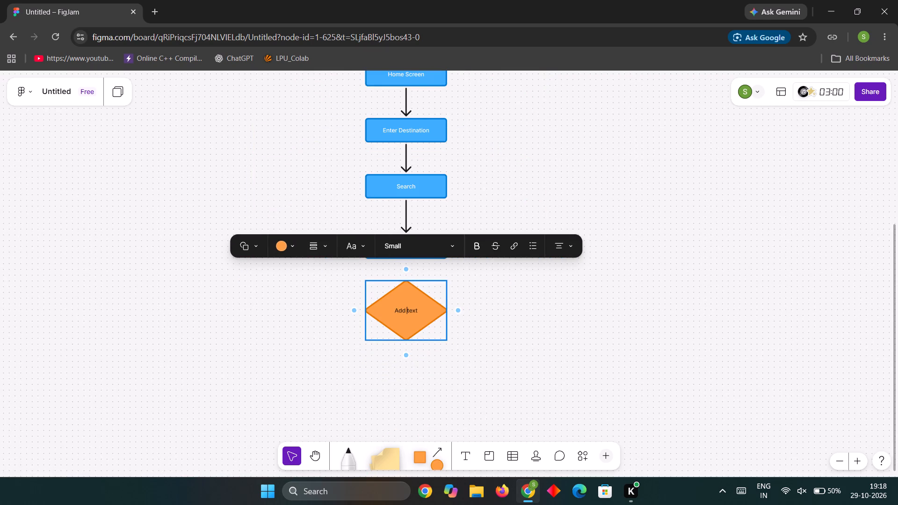
text(Res)
text(ults Found)
key(shift+question)
click(534, 322)
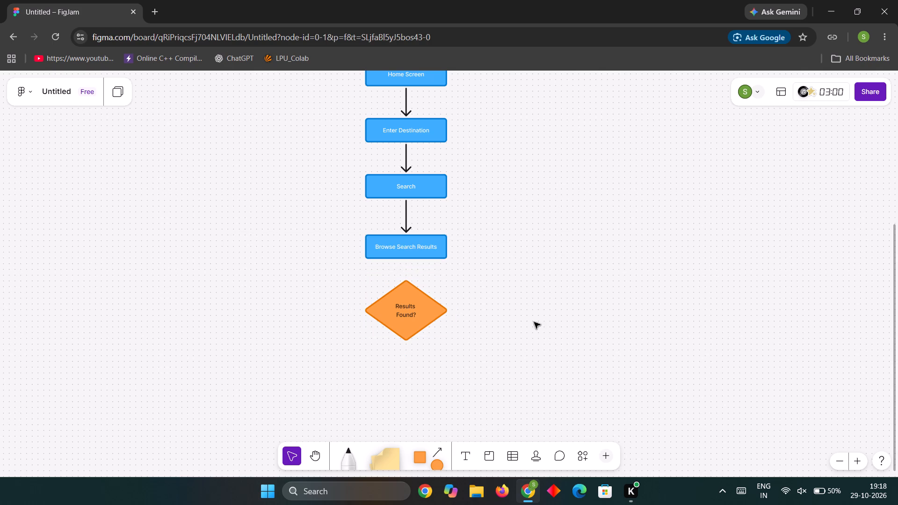
Connect Browse Search Results to the Results Found? diamond with an arrow and colour the arrow black.
click(419, 259)
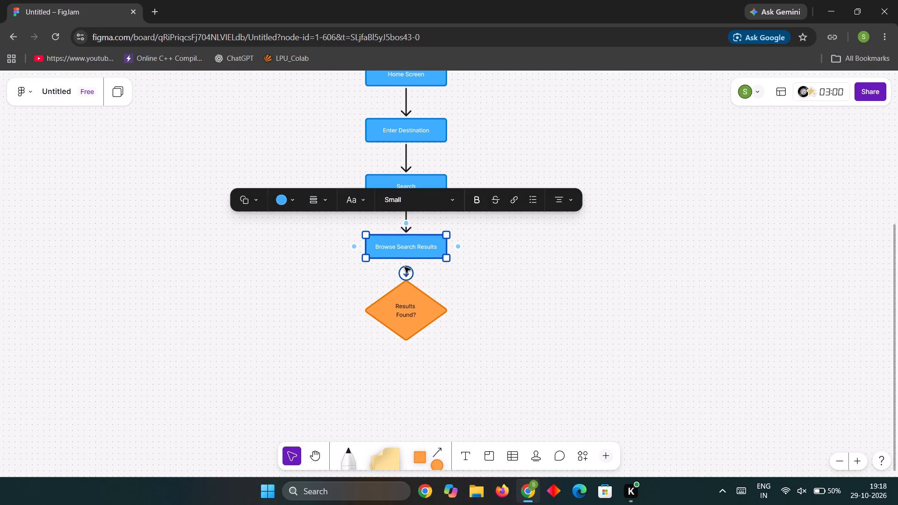
click(405, 275)
drag(537, 338, 532, 343)
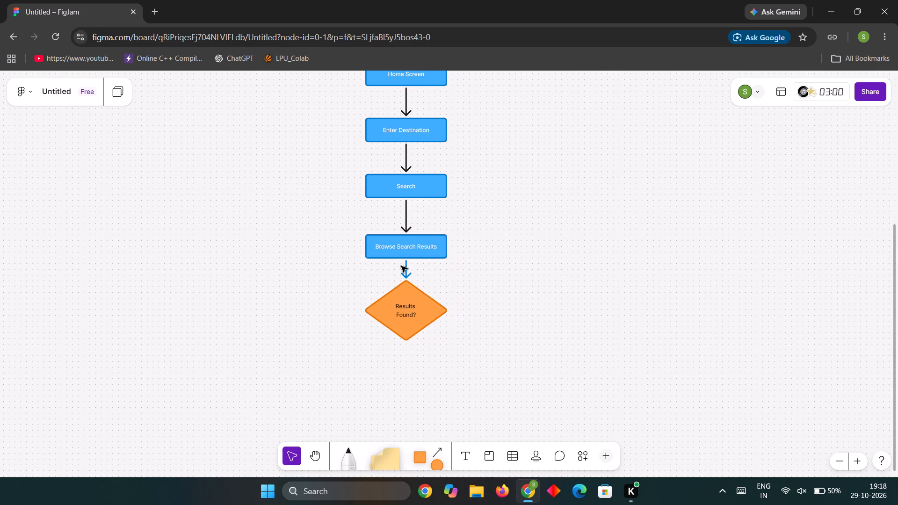
click(406, 266)
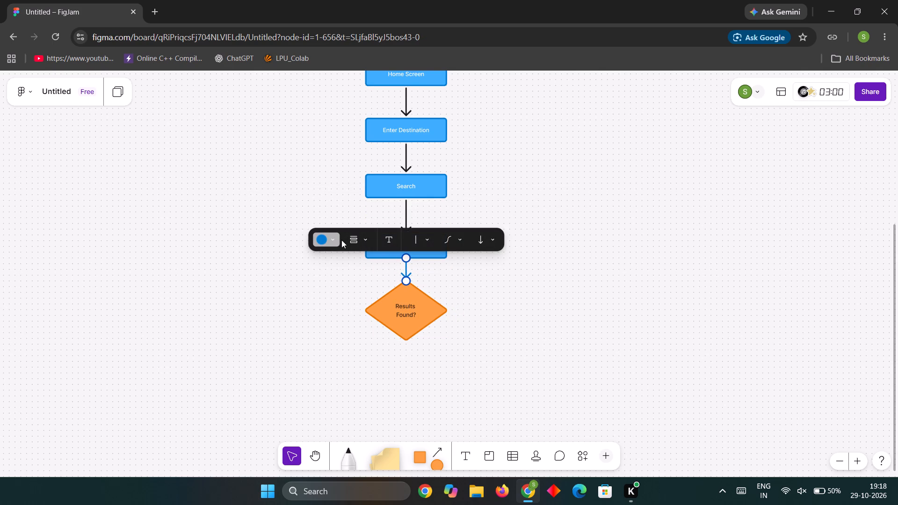
click(334, 239)
click(234, 191)
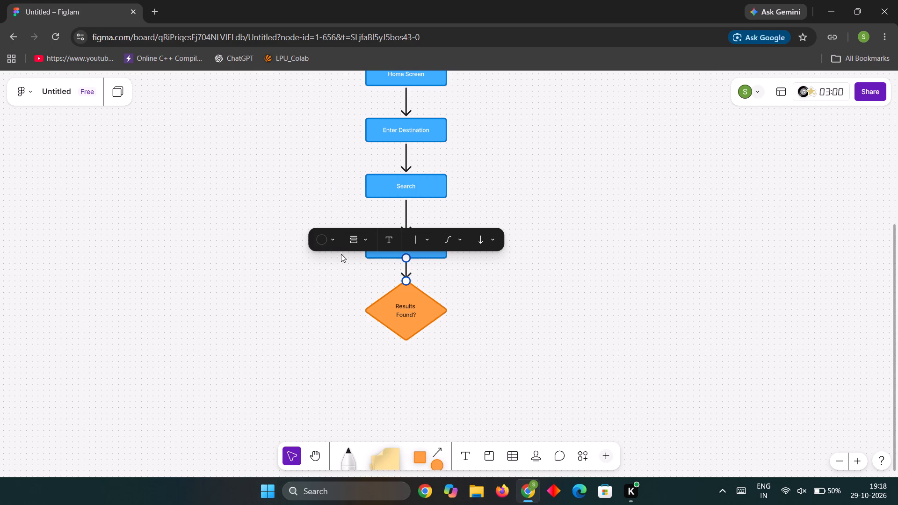
click(474, 348)
Draw a flat rectangle just below the Results Found? diamond, aligned with it and matching its width.
scroll(474, 349, down, 4)
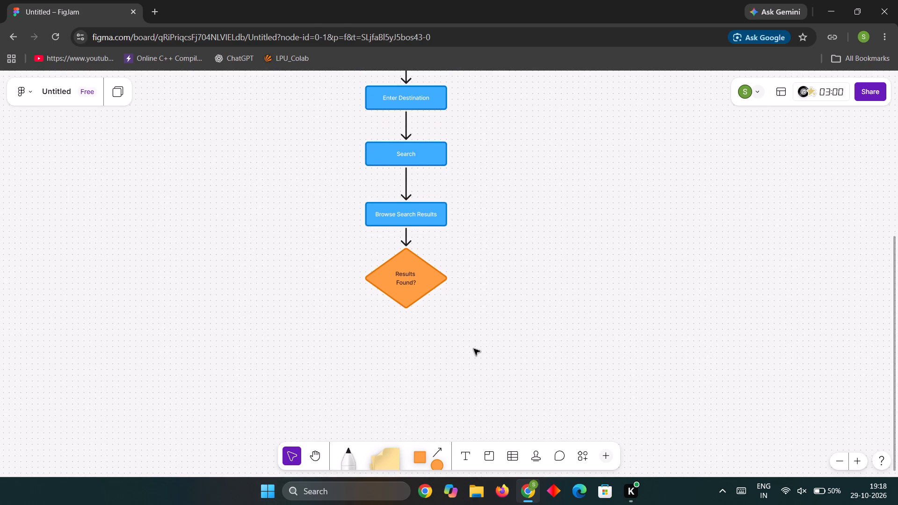
scroll(474, 349, down, 2)
click(421, 460)
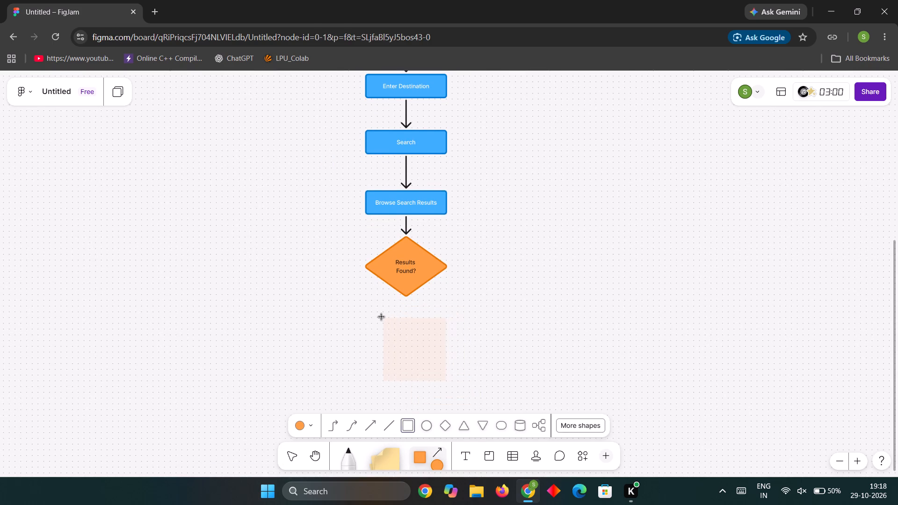
click(381, 317)
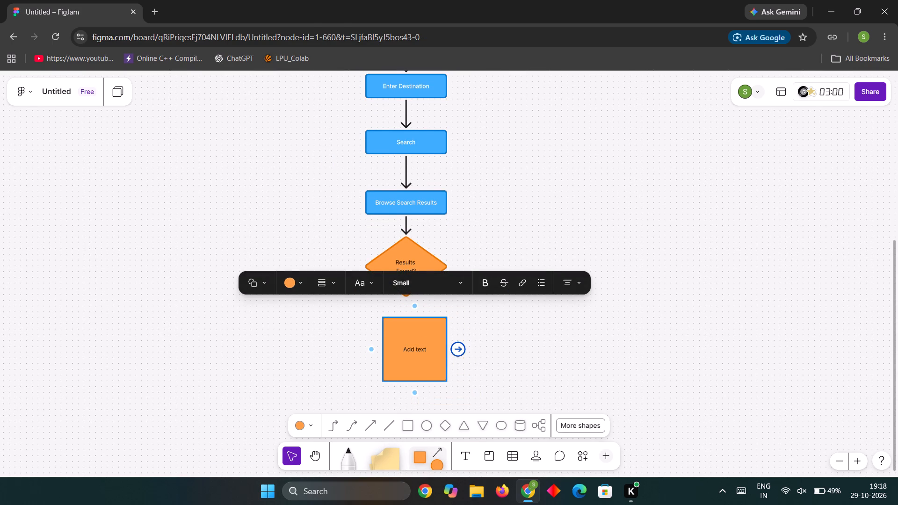
click(436, 374)
drag(448, 381, 441, 341)
drag(384, 330, 370, 329)
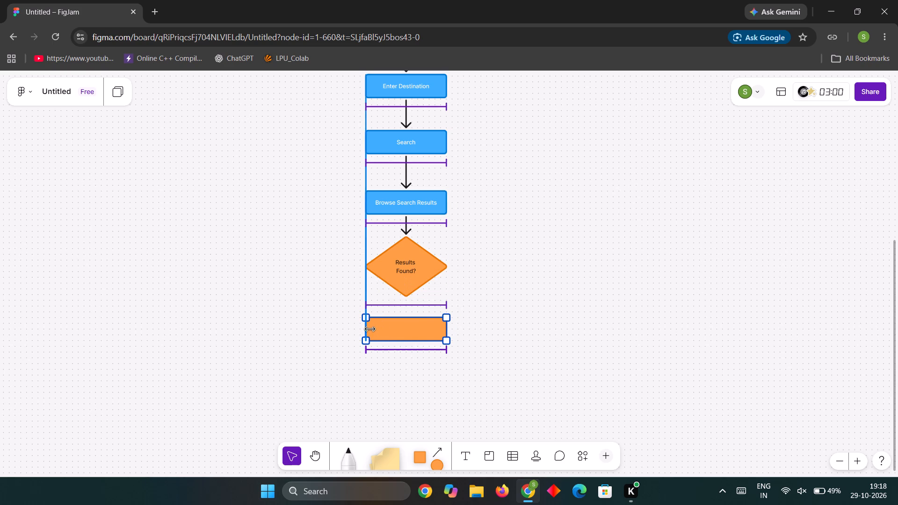
drag(370, 329, 369, 329)
drag(446, 329, 463, 328)
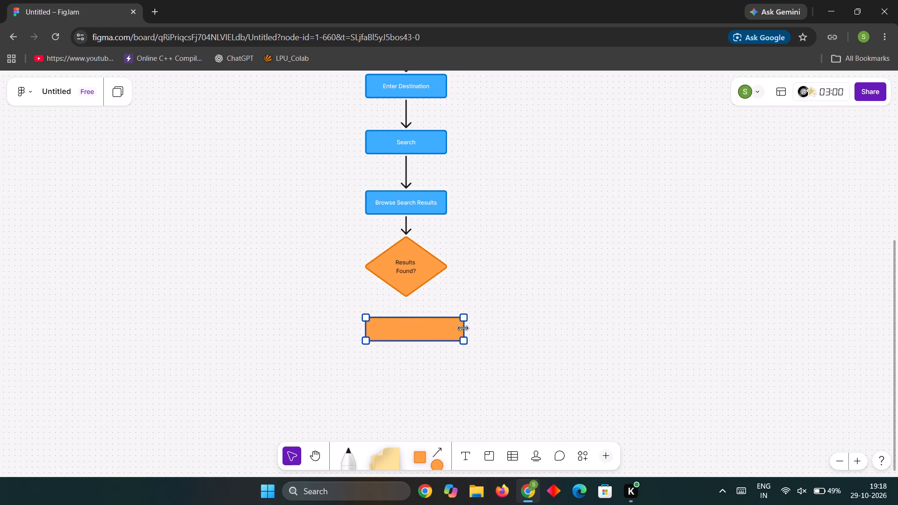
drag(463, 328, 453, 328)
Label the rectangle below the diamond "No Stays Found" and fill it red.
click(416, 329)
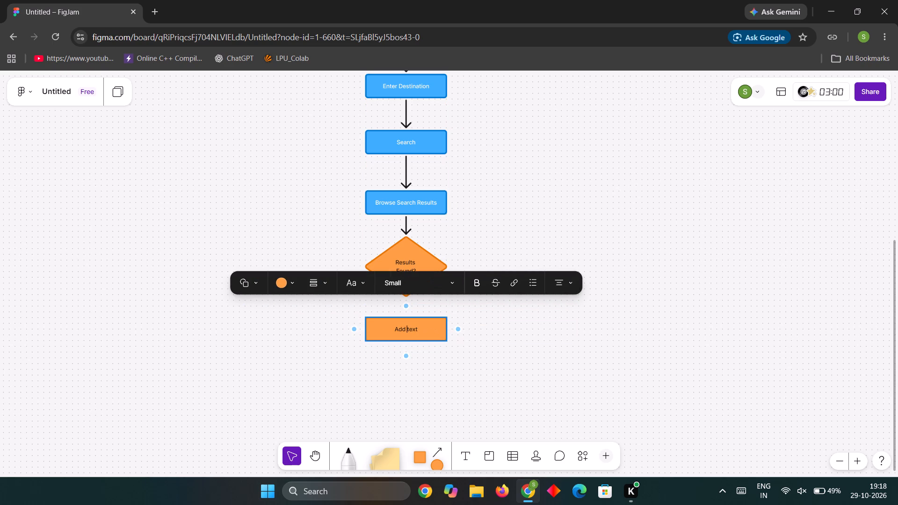
text(No Stays)
key(space)
text(Found)
click(578, 367)
click(432, 330)
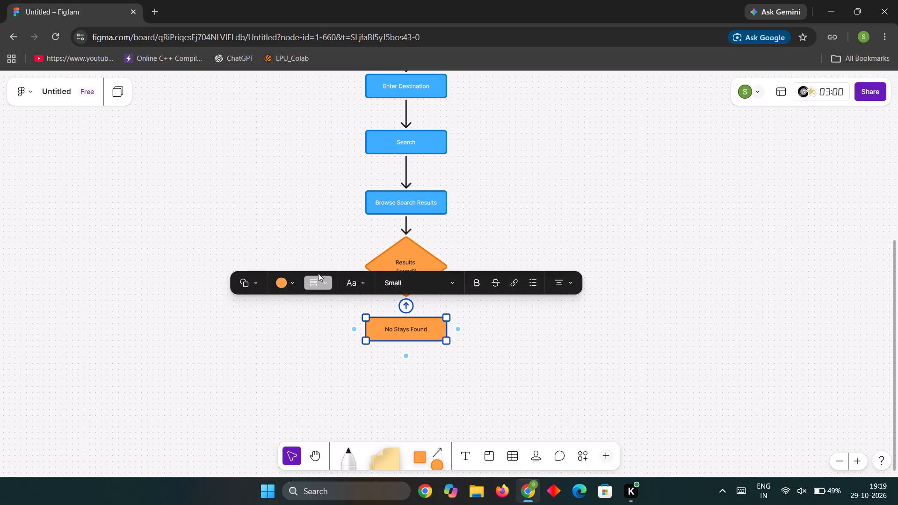
click(297, 279)
click(232, 231)
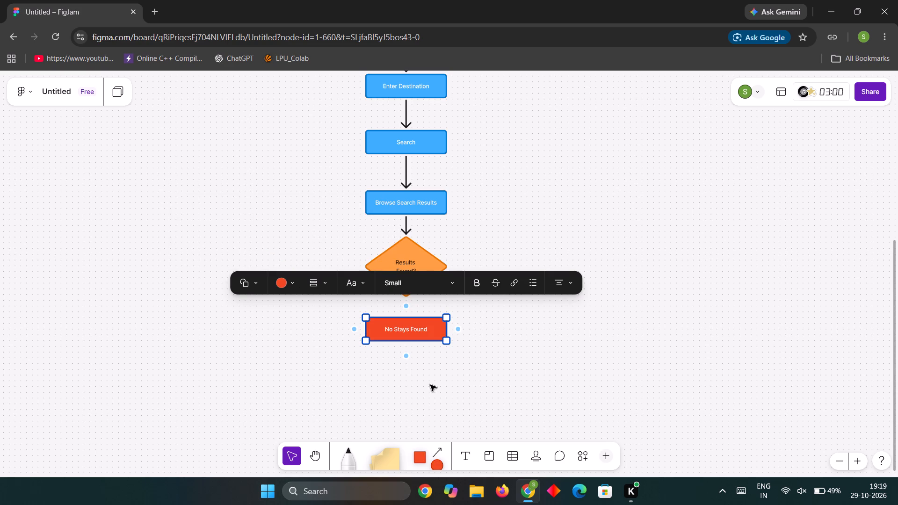
click(461, 396)
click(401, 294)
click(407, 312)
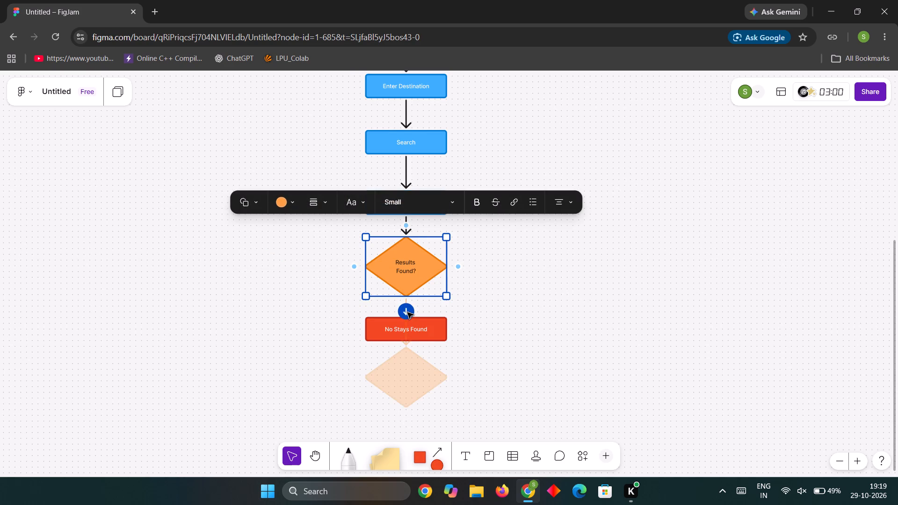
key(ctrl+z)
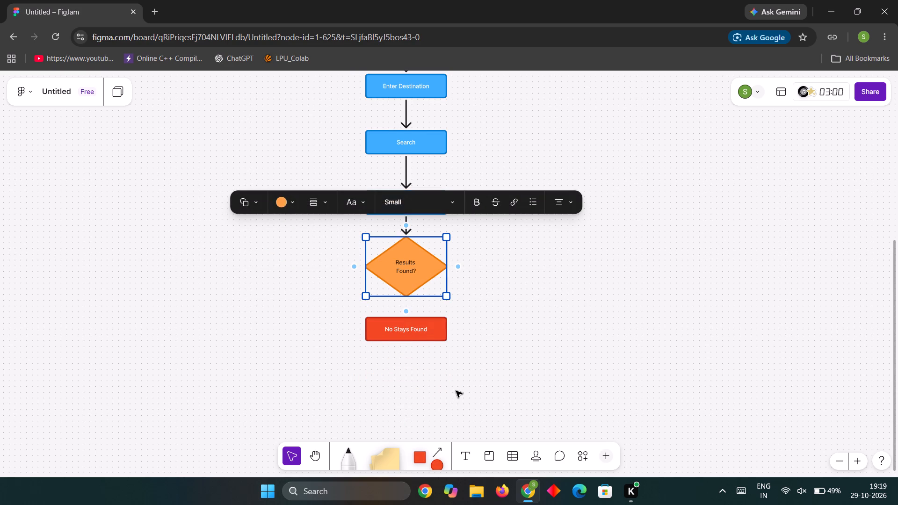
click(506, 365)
Move the No Stays Found rectangle slightly lower to widen the gap below the Results Found? diamond.
click(436, 334)
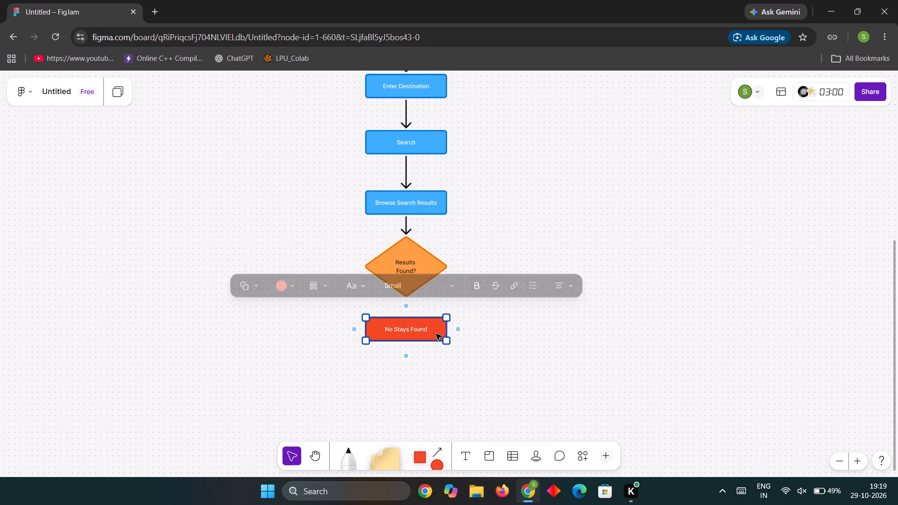
drag(435, 329, 436, 343)
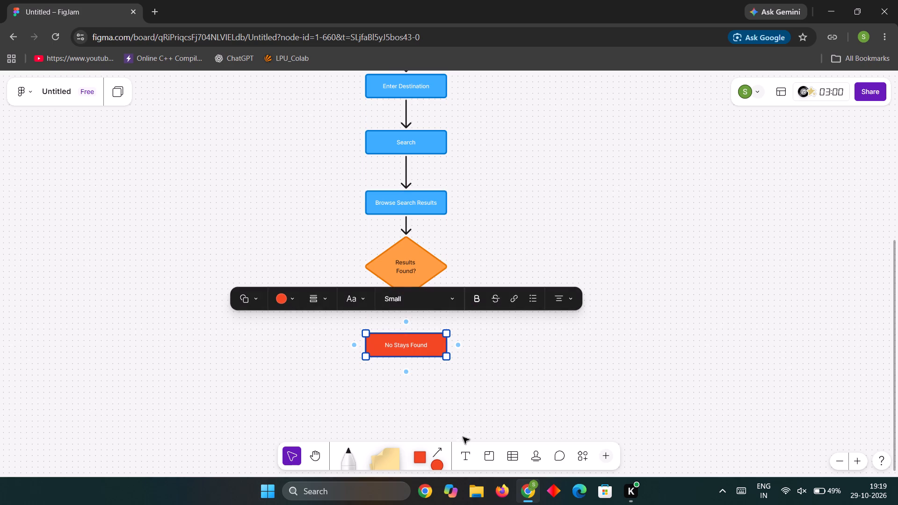
Connect the bottom of the Results Found? diamond to the top of No Stays Found with a straight arrow.
click(439, 449)
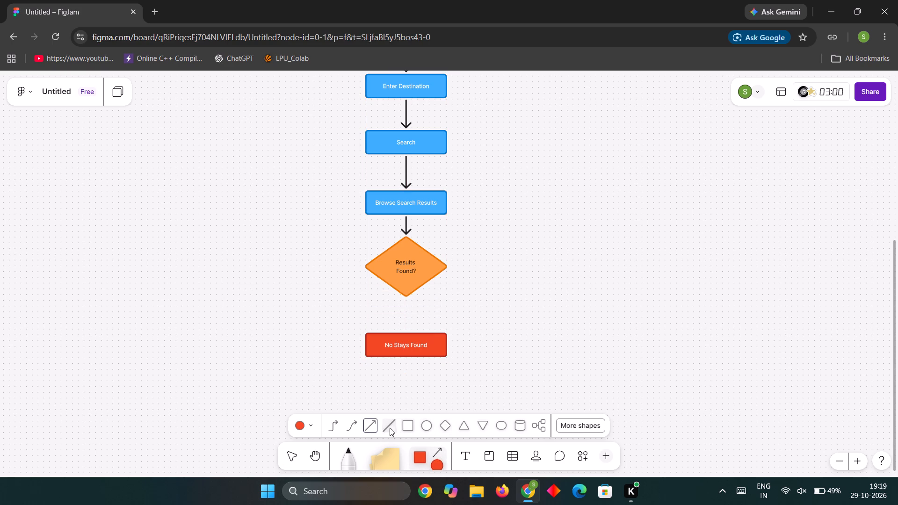
click(371, 426)
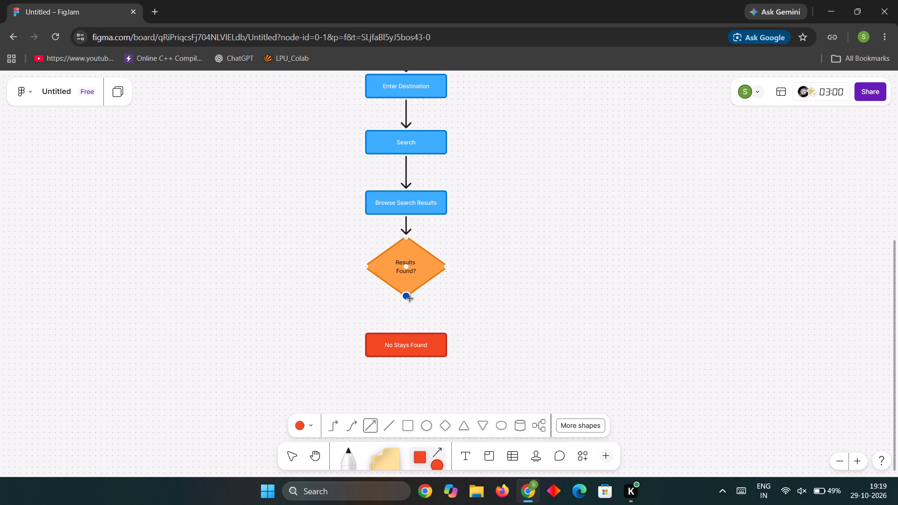
click(409, 298)
click(406, 335)
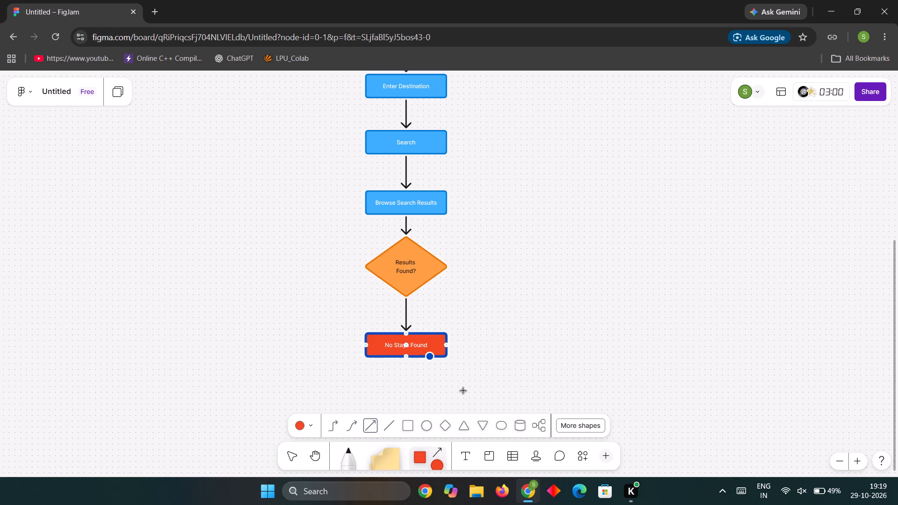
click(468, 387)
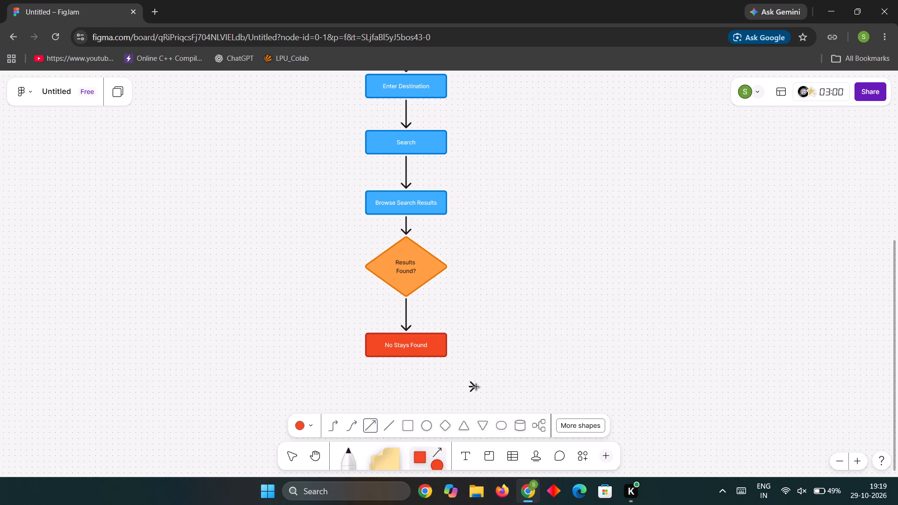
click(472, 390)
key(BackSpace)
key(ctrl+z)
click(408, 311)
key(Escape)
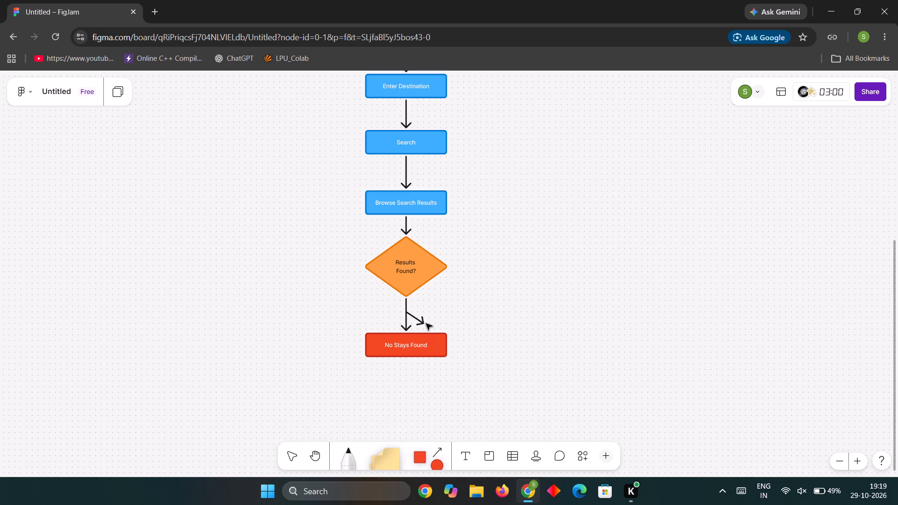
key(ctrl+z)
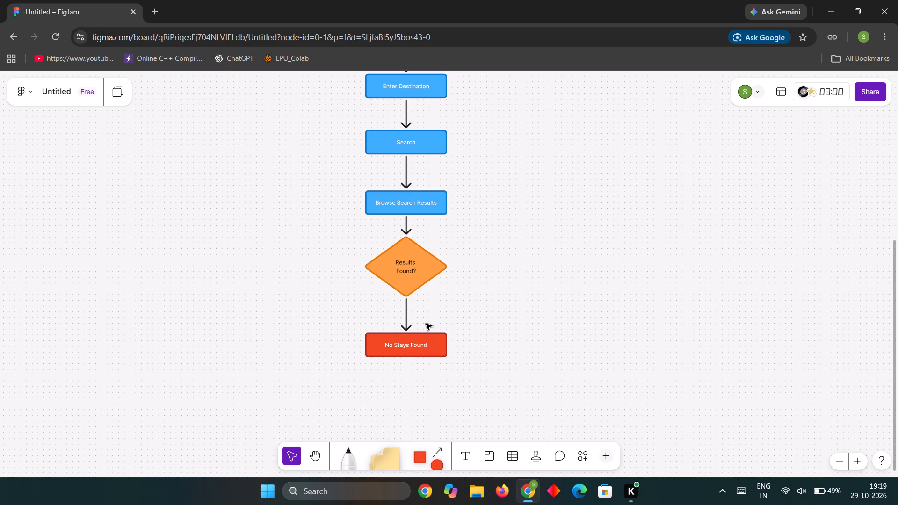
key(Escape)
Colour the arrow from Results Found? to No Stays Found red.
click(406, 309)
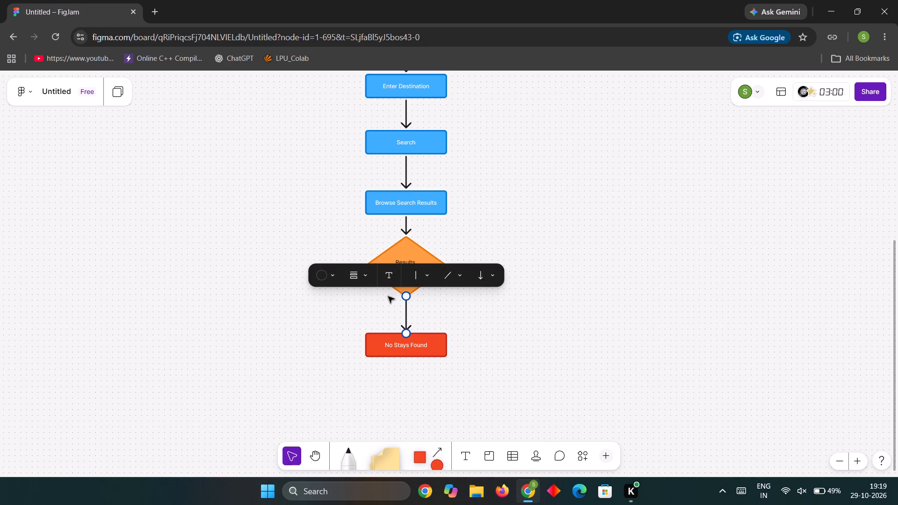
click(337, 281)
click(275, 223)
click(589, 264)
Duplicate the red "No" label beside Login Failed and place the copy just right of the arrow to No Stays Found.
scroll(525, 278, up, 11)
scroll(532, 284, down, 2)
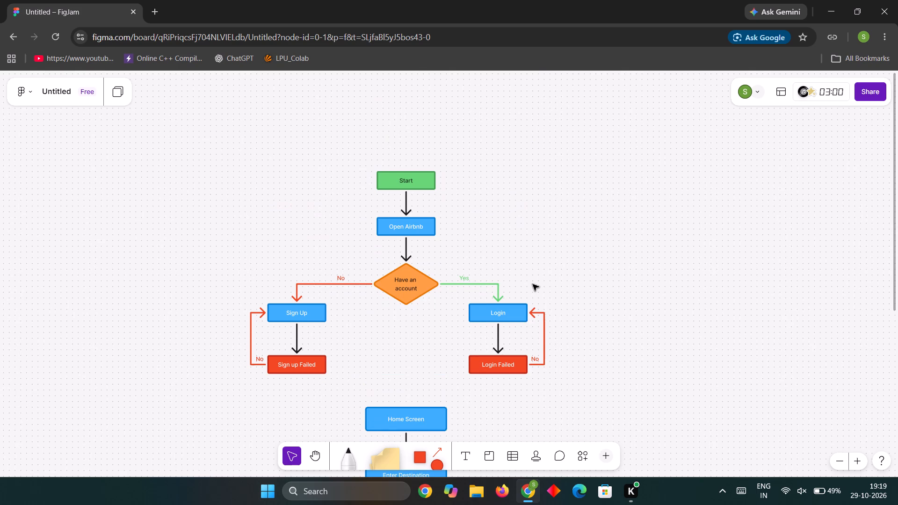
click(536, 360)
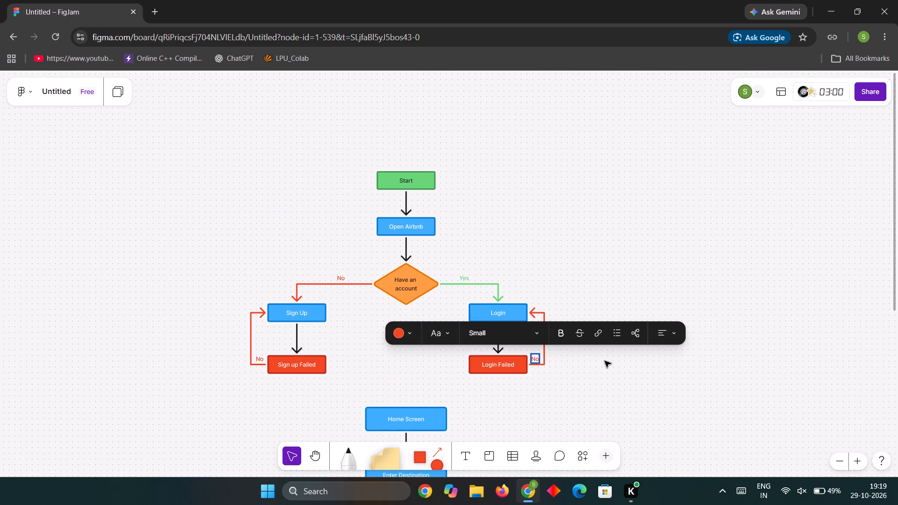
key(ctrl+d)
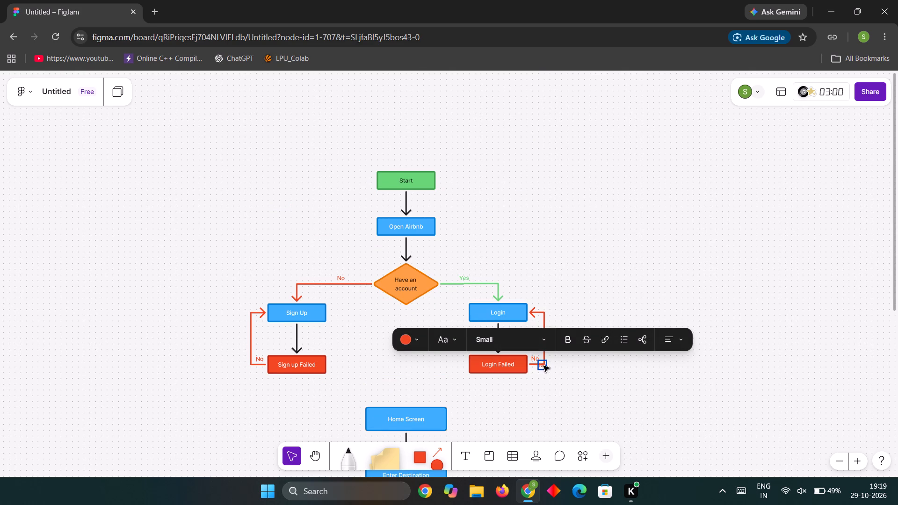
drag(543, 366, 463, 368)
scroll(550, 416, down, 11)
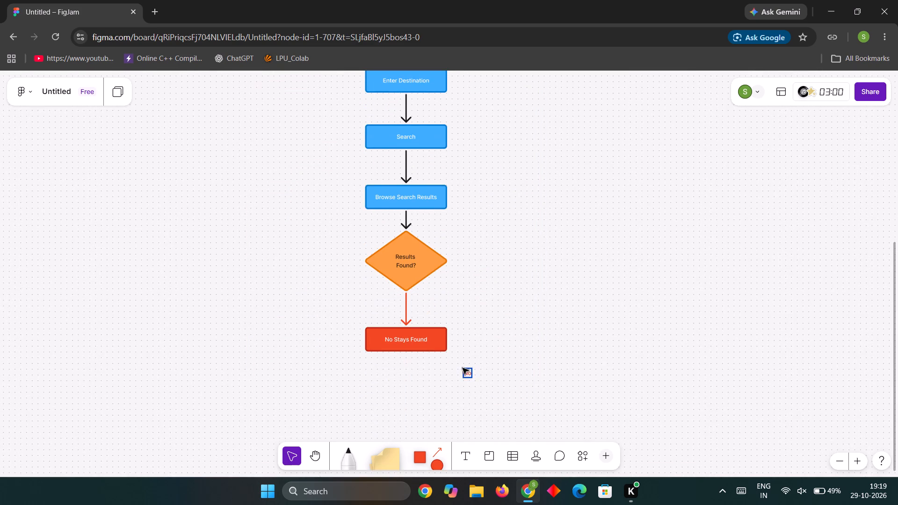
drag(463, 368, 415, 314)
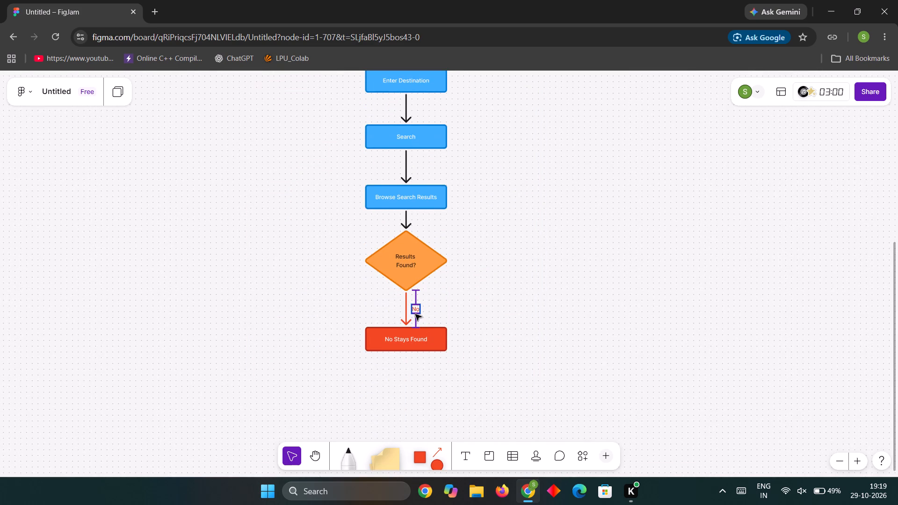
drag(415, 314, 418, 307)
click(441, 317)
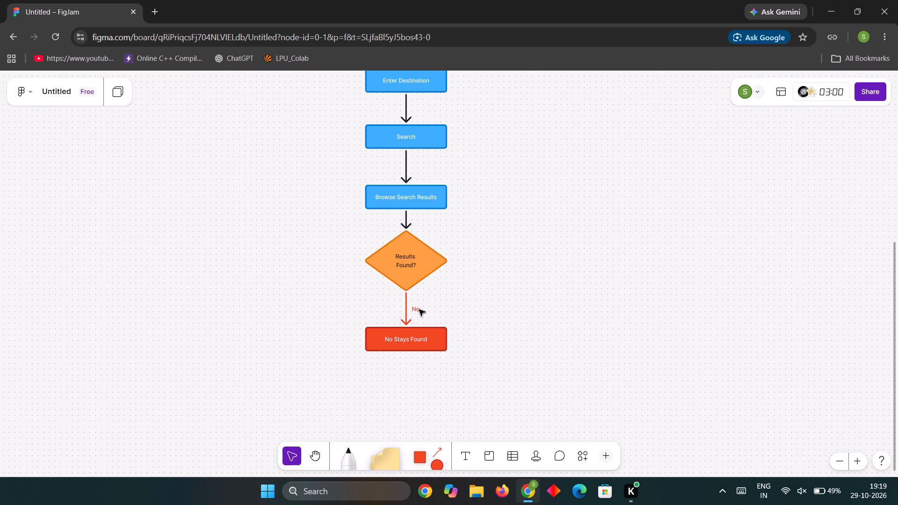
Set the text size of the "No" label beside the No Stays Found arrow to Medium.
click(419, 310)
click(416, 285)
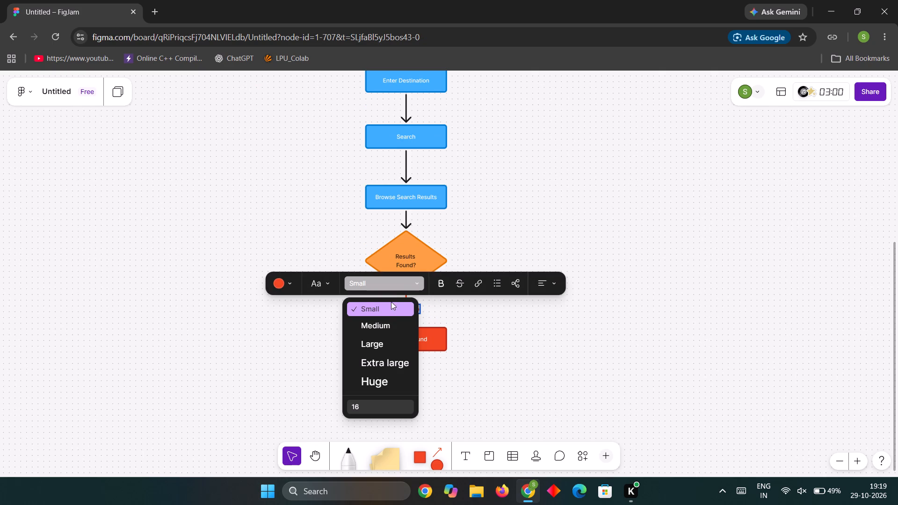
click(390, 318)
click(502, 319)
Nudge the "No" label up so it sits midway along the arrow between the diamond and No Stays Found.
click(416, 310)
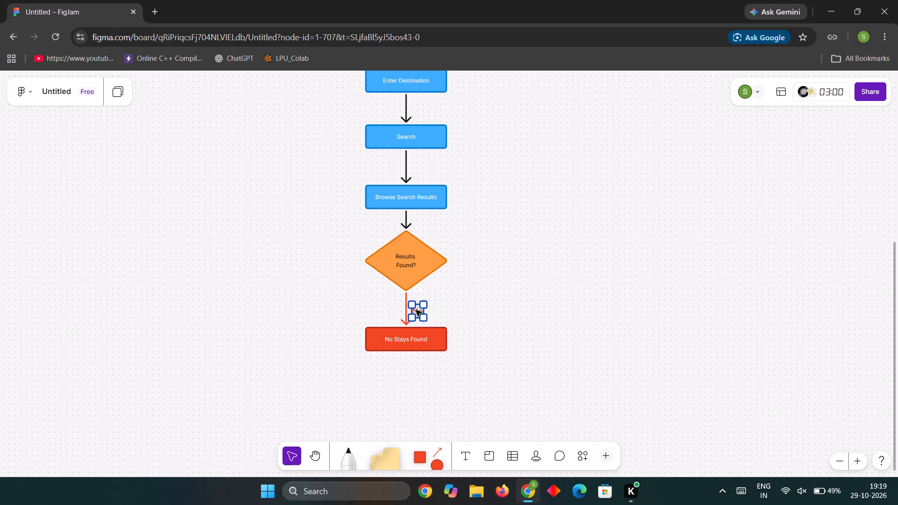
drag(415, 311, 417, 305)
click(439, 319)
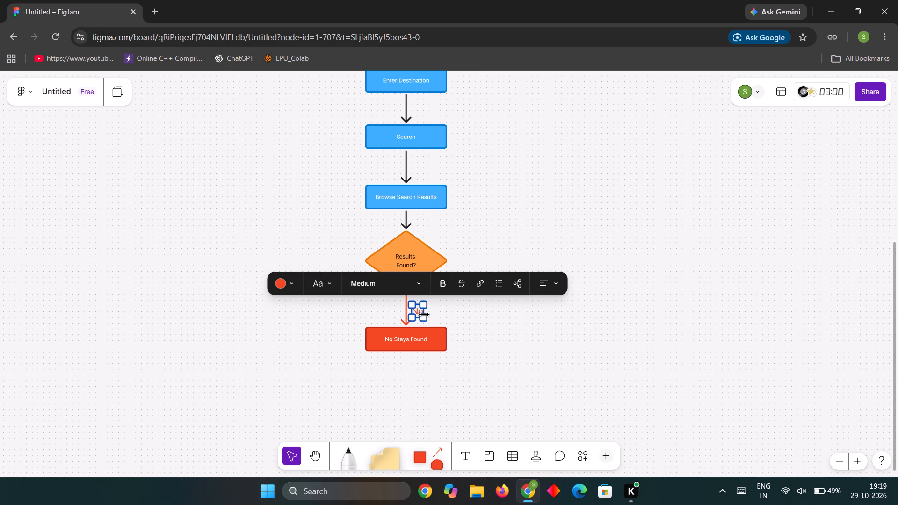
click(439, 313)
click(420, 312)
key(Up)
key(Up)
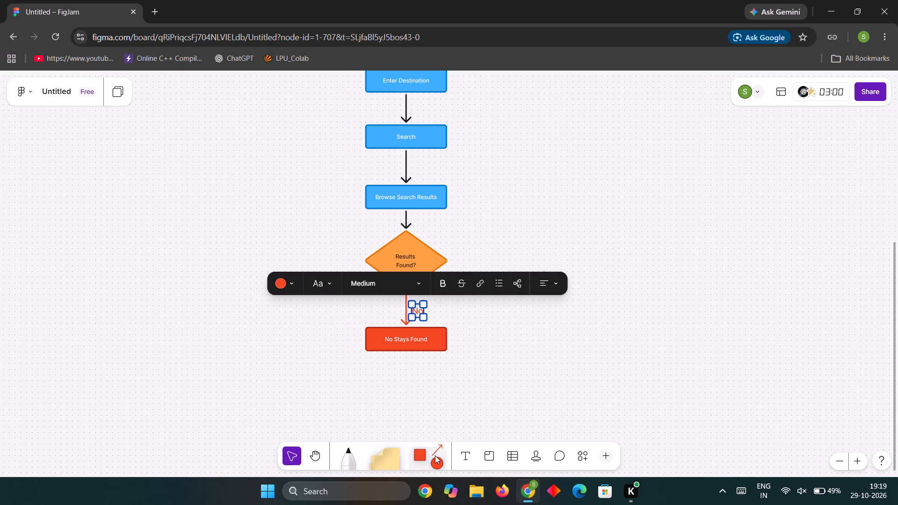
key(Up)
key(Up)
key(Up)
key(Up)
key(Up)
key(Up)
key(Up)
key(Up)
key(Up)
key(Up)
key(Down)
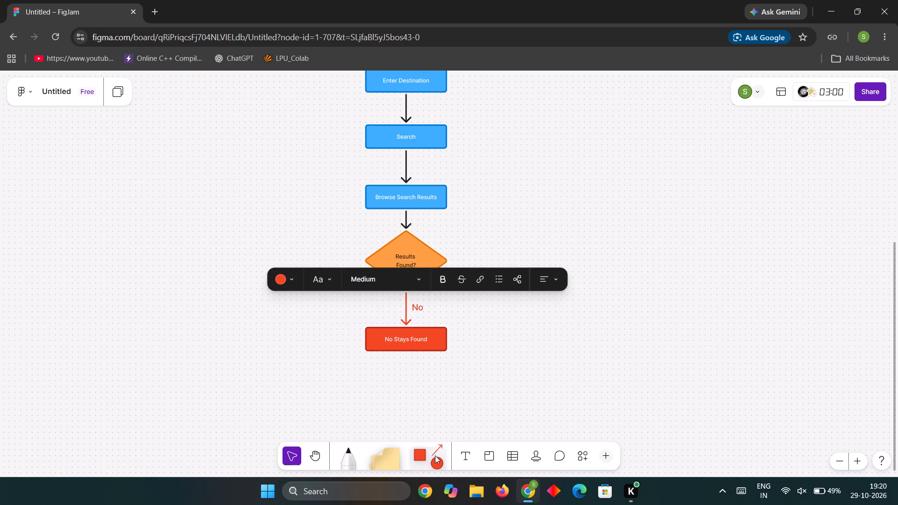
click(573, 390)
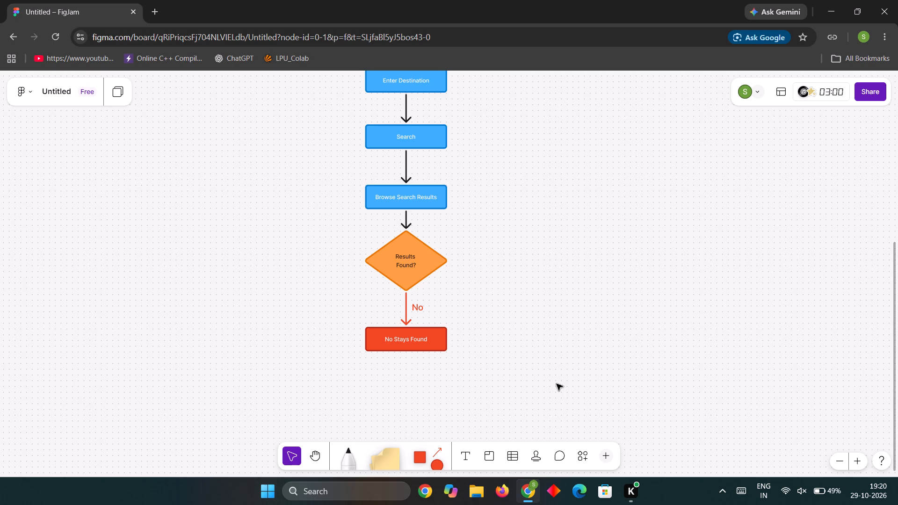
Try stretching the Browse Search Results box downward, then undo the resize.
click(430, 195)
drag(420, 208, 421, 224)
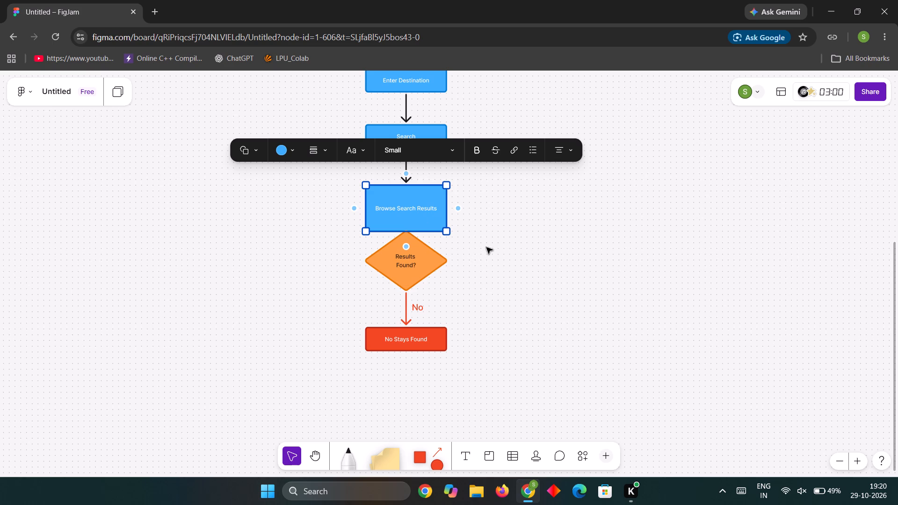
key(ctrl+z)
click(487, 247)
Move the Results Found? diamond, the "No" label and the No Stays Found box down together to lengthen the arrow above.
drag(367, 227, 398, 238)
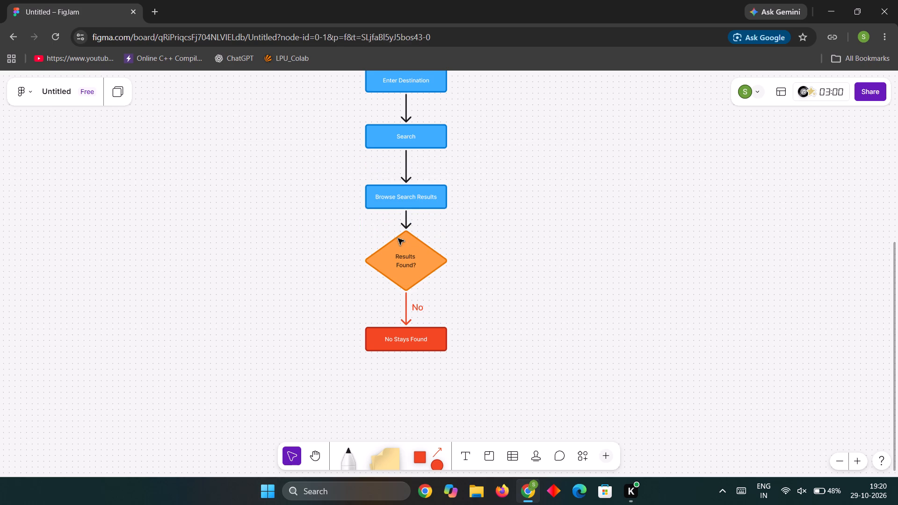
drag(398, 238, 455, 350)
key(Up)
key(Down)
key(Down)
key(Down)
key(Down)
key(Down)
key(Down)
key(Down)
key(Down)
key(Down)
key(Down)
key(Down)
key(Down)
key(Down)
key(Down)
key(Down)
key(Down)
key(Down)
key(Down)
key(Down)
key(Down)
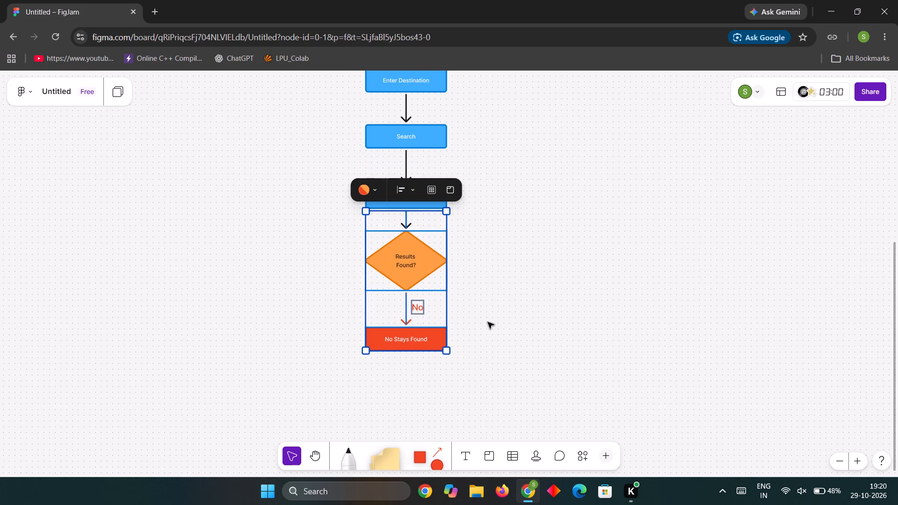
click(490, 287)
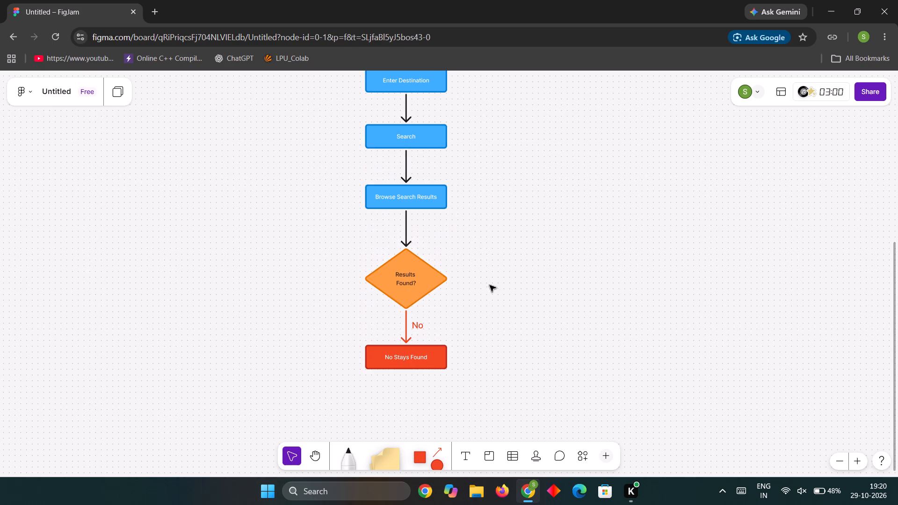
Stretch the Browse Search Results box downward to about twice its height, keeping its top edge in place.
click(419, 210)
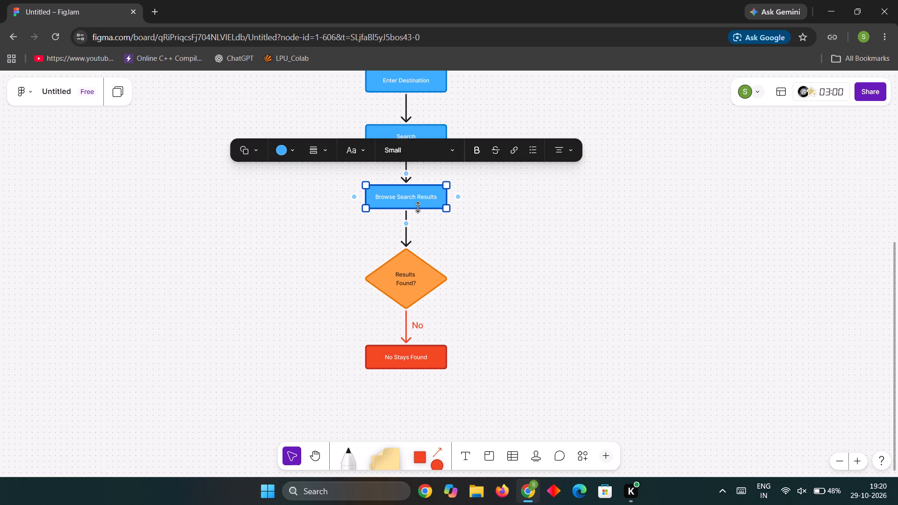
drag(417, 207, 418, 232)
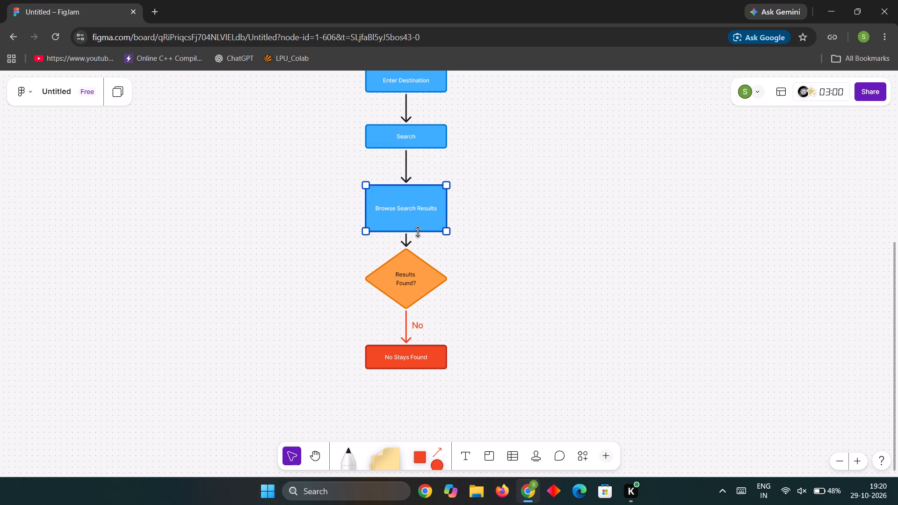
drag(418, 232, 422, 229)
click(435, 205)
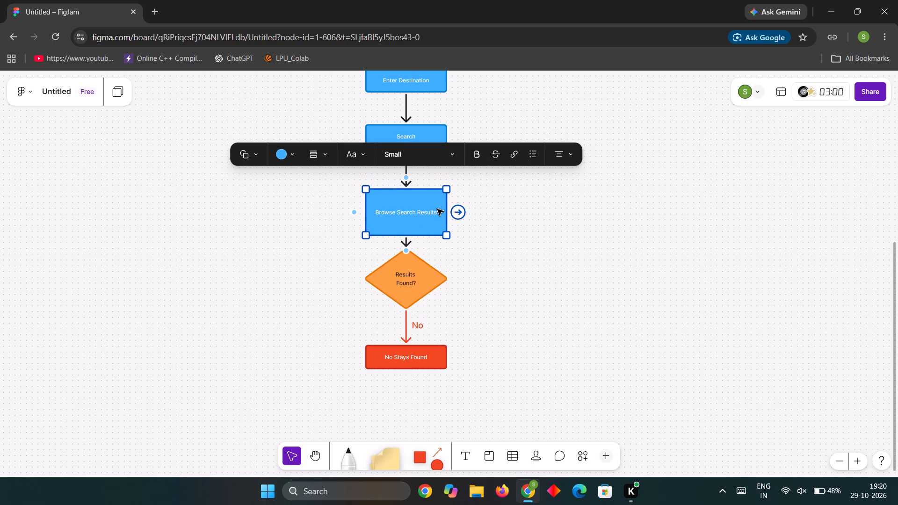
key(ctrl+z)
Add a second line reading "(Apply Filters)" below the existing text in the Browse Search Results box.
click(436, 209)
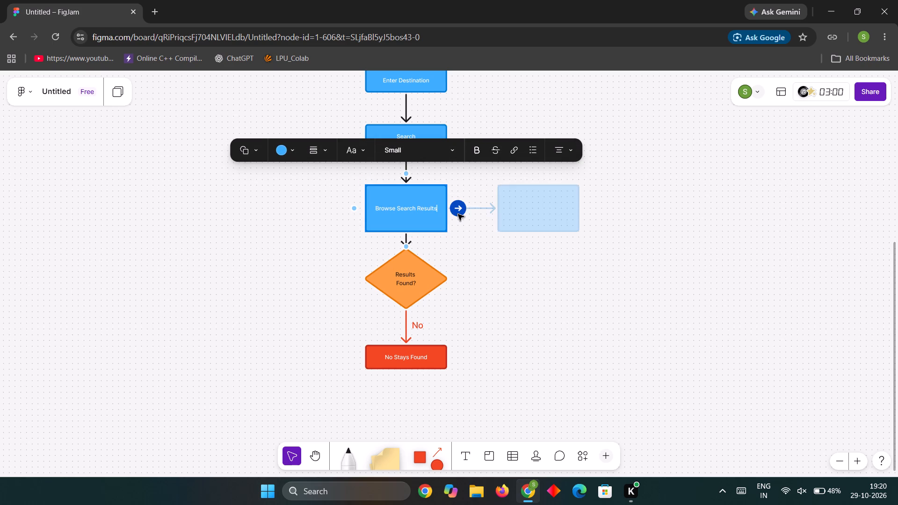
key(Return)
text(())
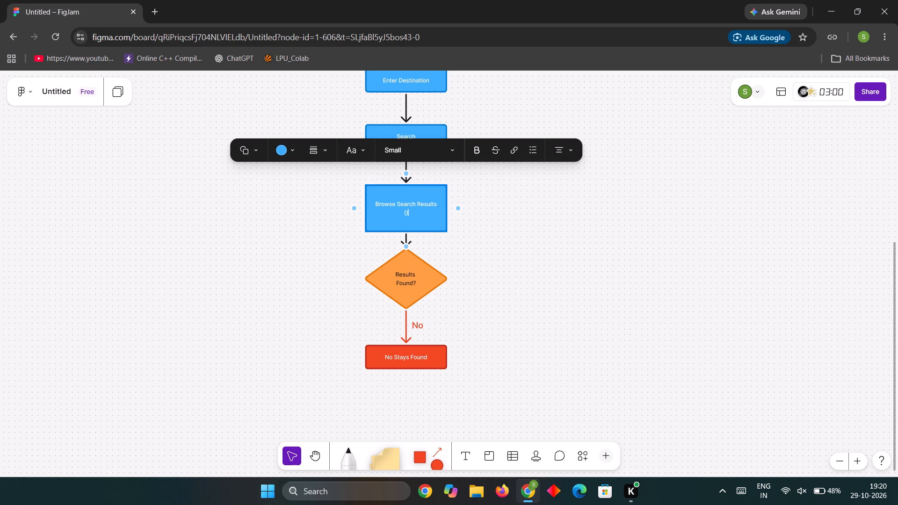
key(Left)
key(shift+a)
text(ppl)
text(y)
key(space)
text(Filters)
click(525, 274)
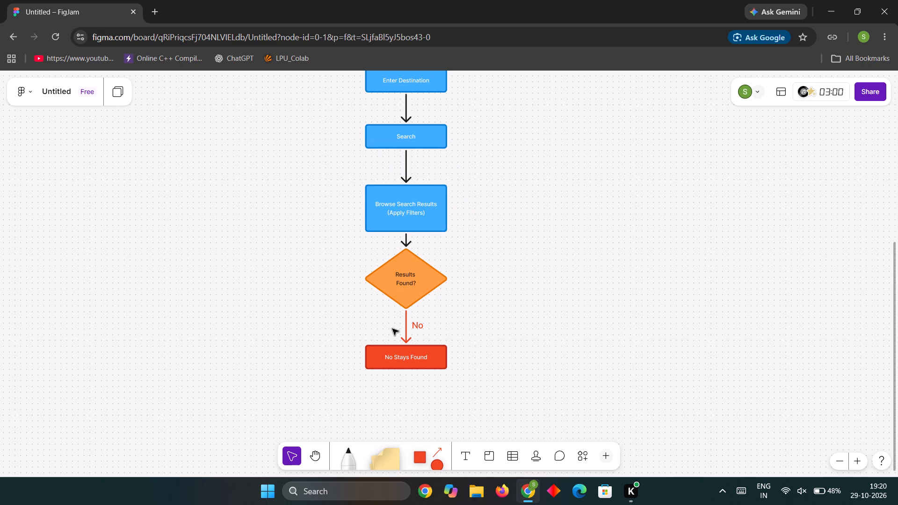
Draw a red straight line leftward from the No Stays Found box, and another from its end up to mid-height of Browse Search Results.
click(437, 448)
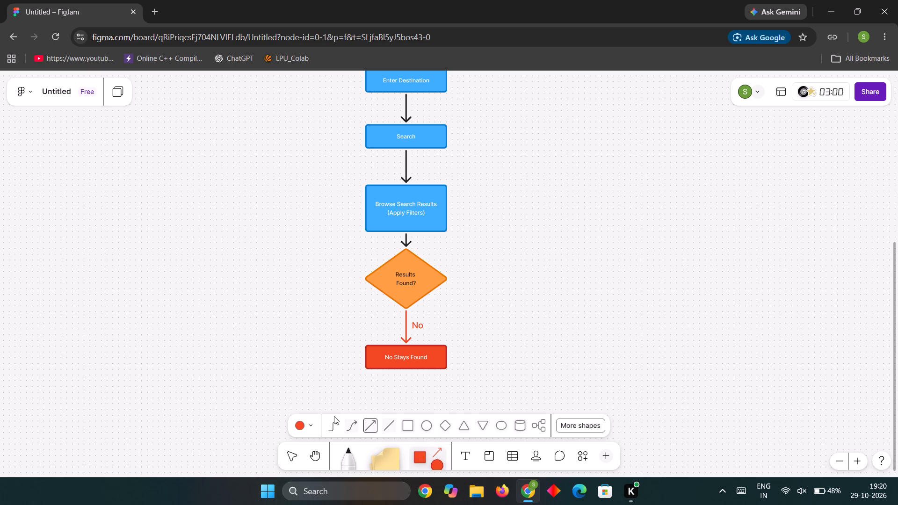
click(375, 426)
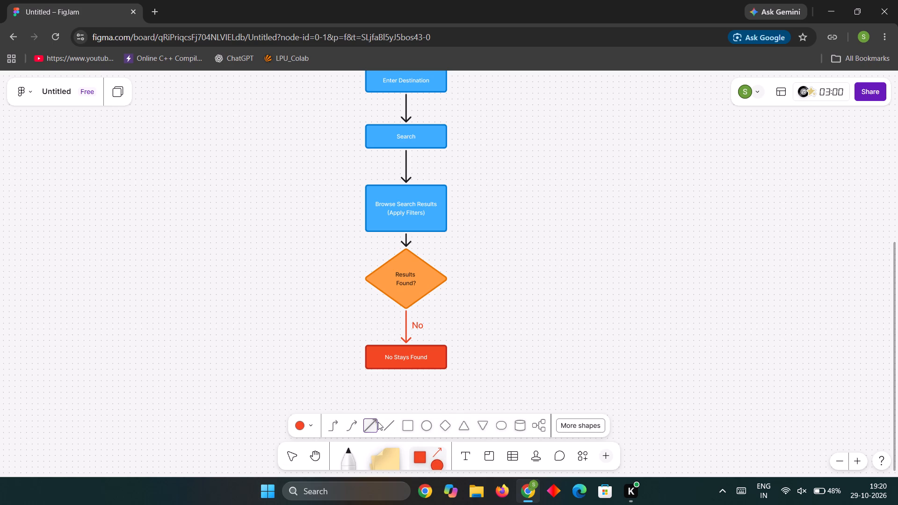
click(386, 426)
click(367, 358)
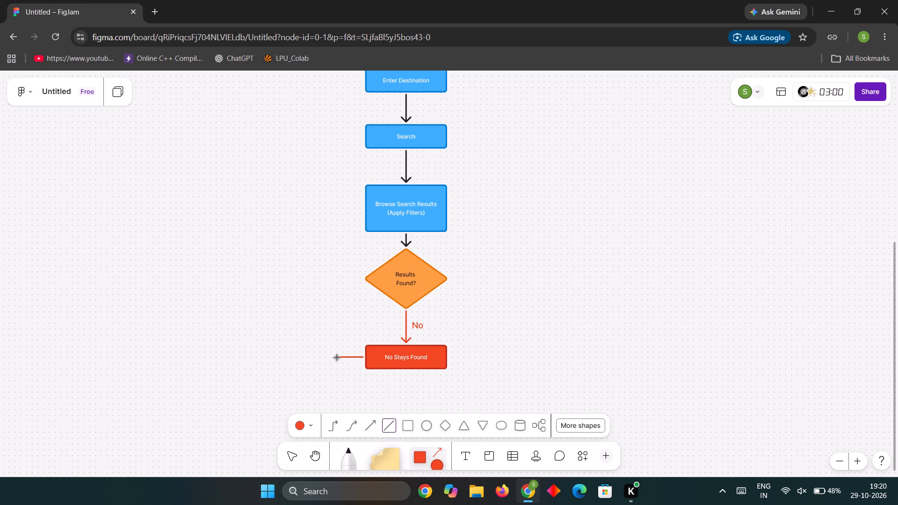
click(337, 358)
click(338, 359)
click(340, 203)
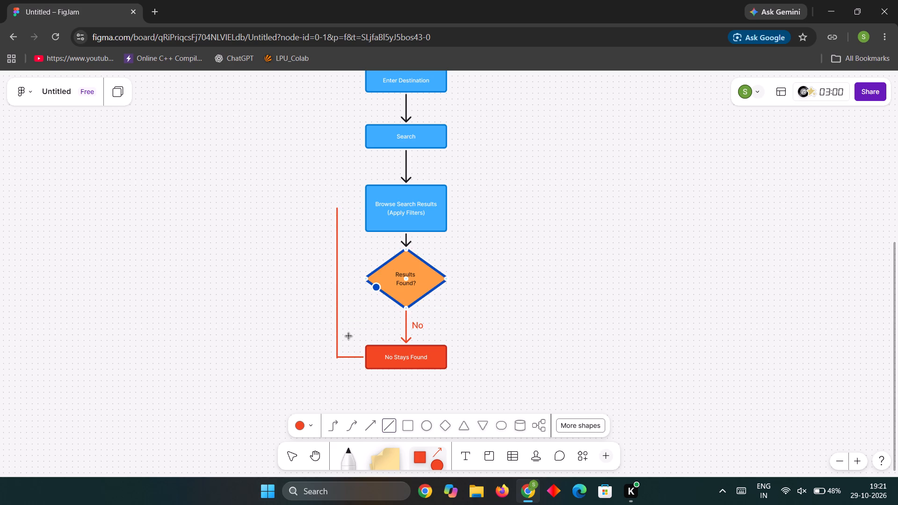
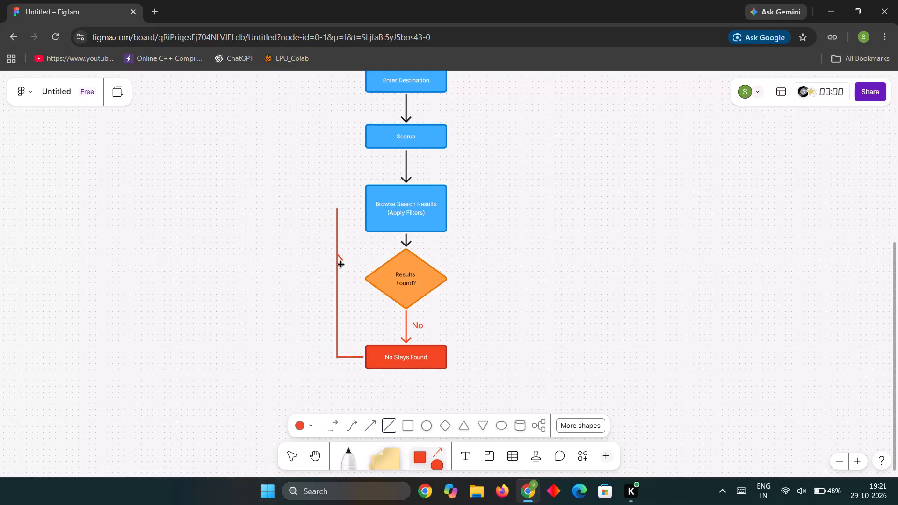
Delete the stray short red line branching off the vertical red line beside the Results Found? diamond.
key(Escape)
key(Escape)
key(Escape)
key(Escape)
key(Escape)
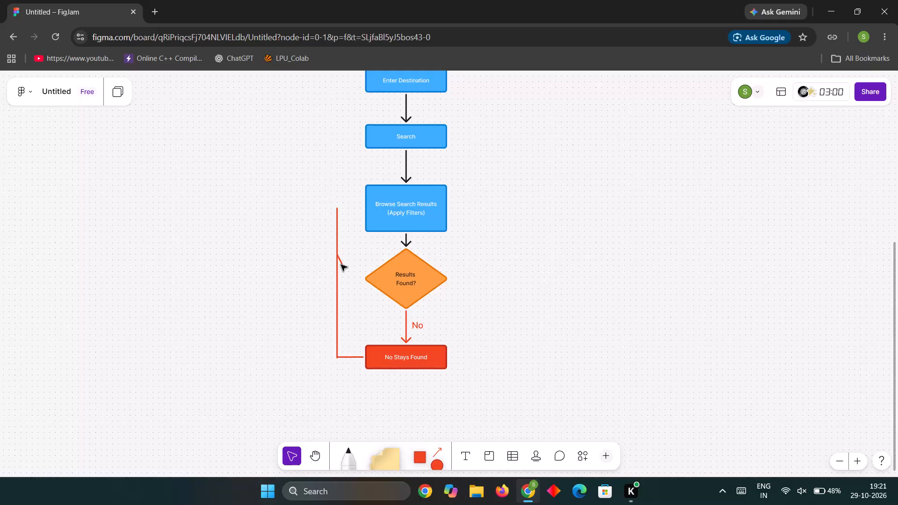
click(340, 265)
key(BackSpace)
click(340, 265)
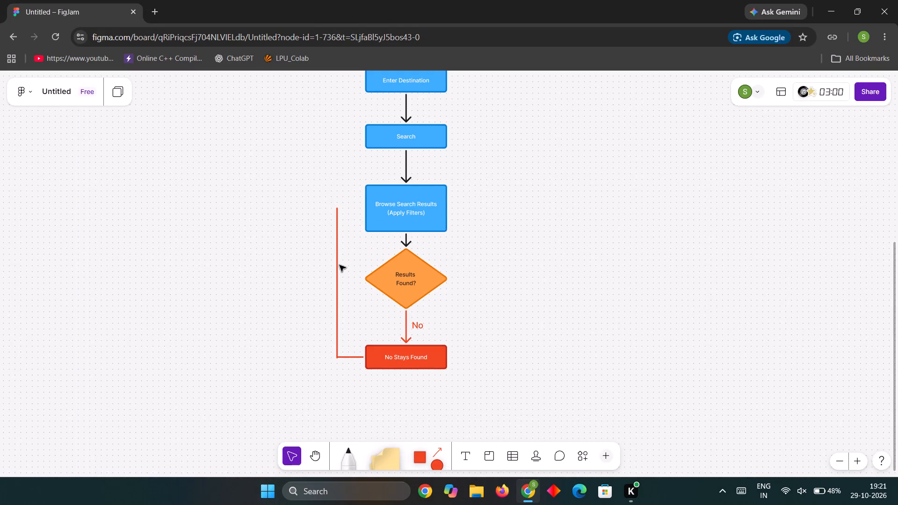
Align the vertical red line's lower end with the horizontal line from No Stays Found to form a clean corner.
click(338, 209)
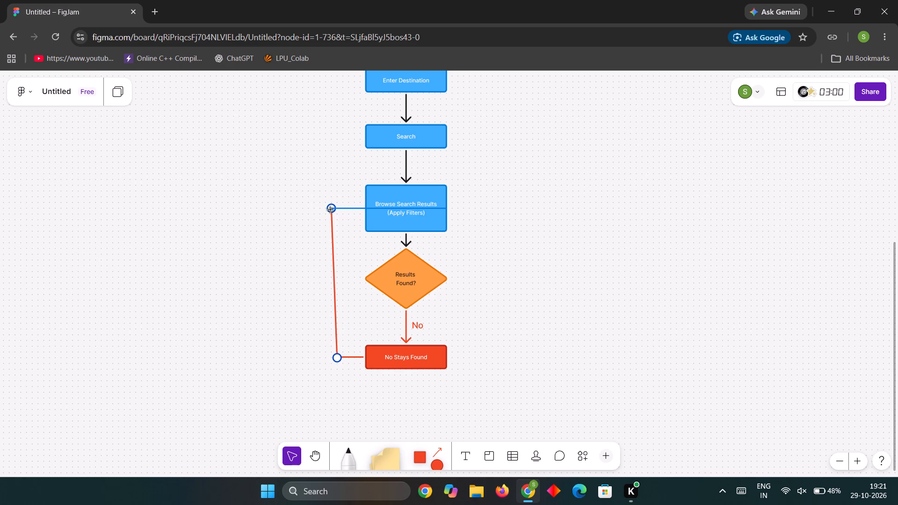
click(348, 328)
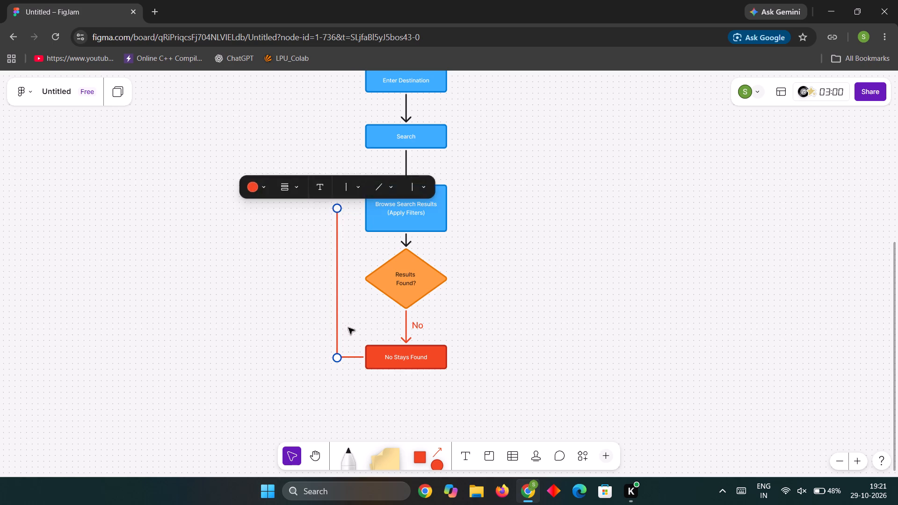
click(339, 357)
drag(339, 361, 339, 354)
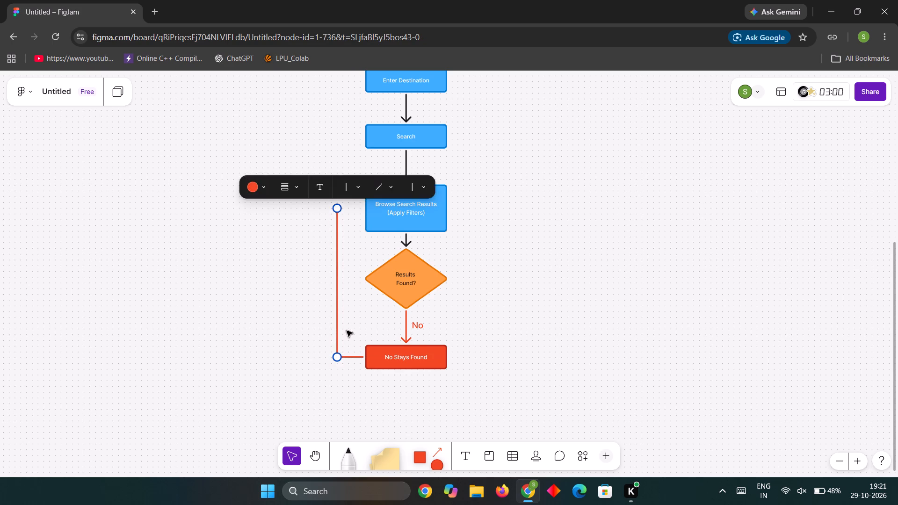
click(348, 330)
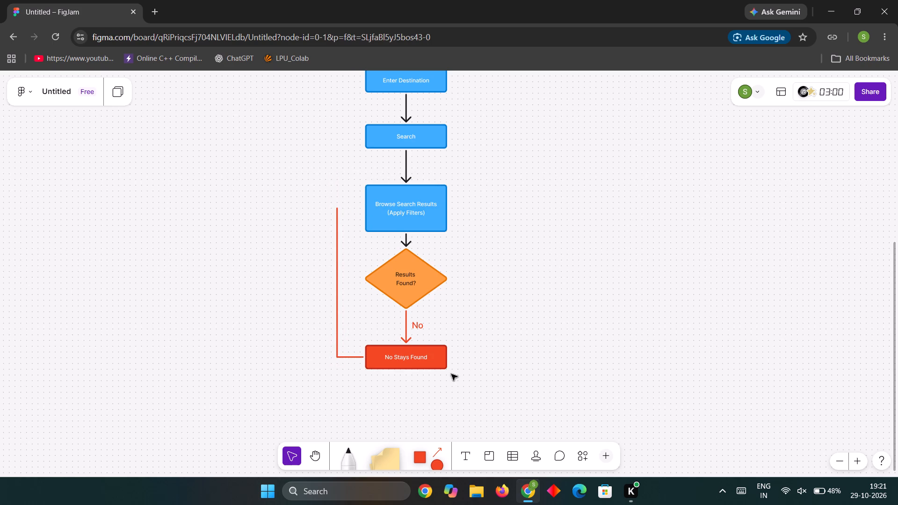
Draw a red straight arrow from the vertical line's upper end to the left side of Browse Search Results.
click(436, 449)
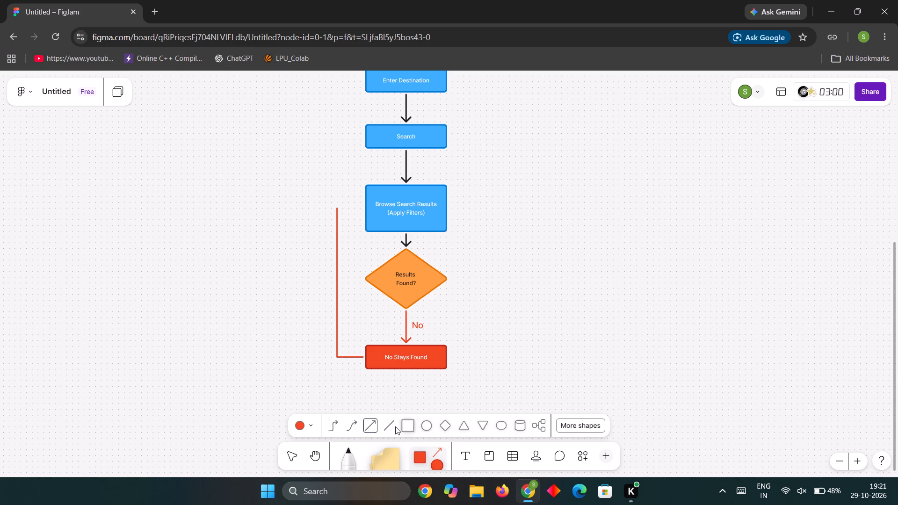
click(372, 426)
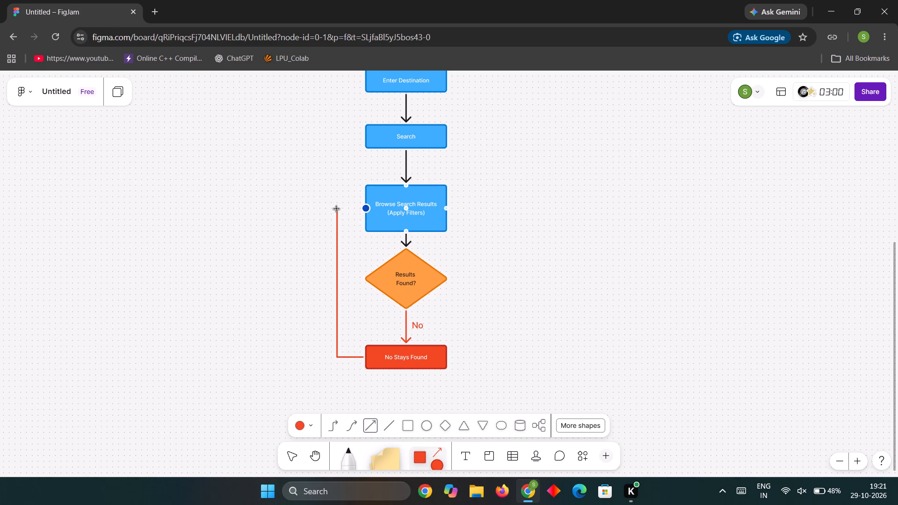
click(337, 209)
click(365, 209)
click(566, 290)
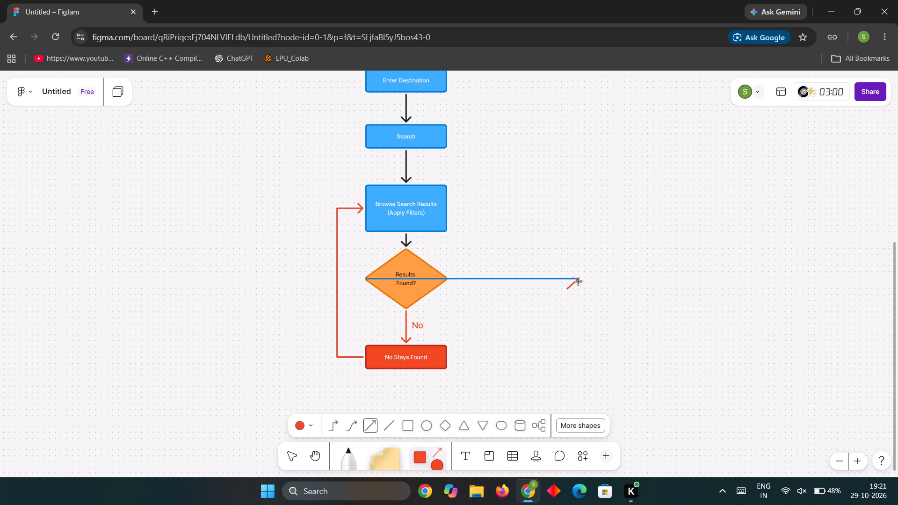
key(ctrl+z)
key(Escape)
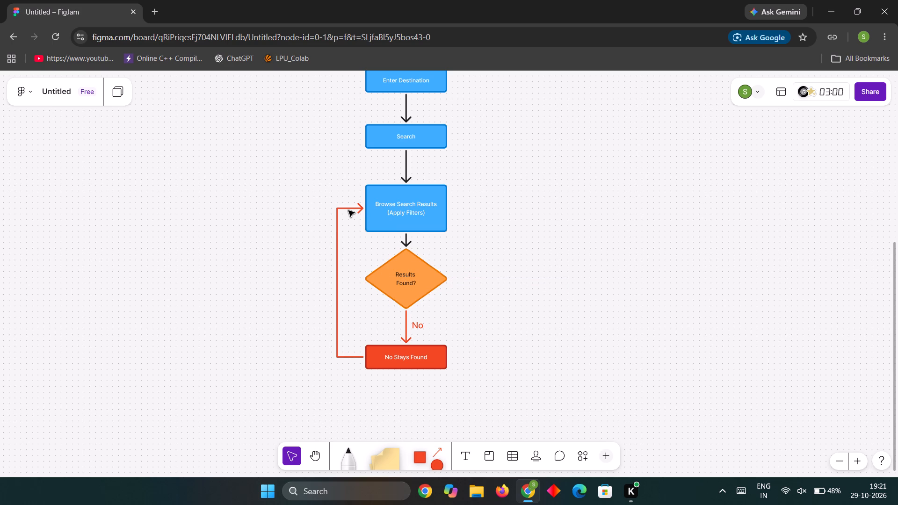
Recolour all three segments of the loop from No Stays Found back to Browse Search Results black.
click(348, 210)
click(278, 186)
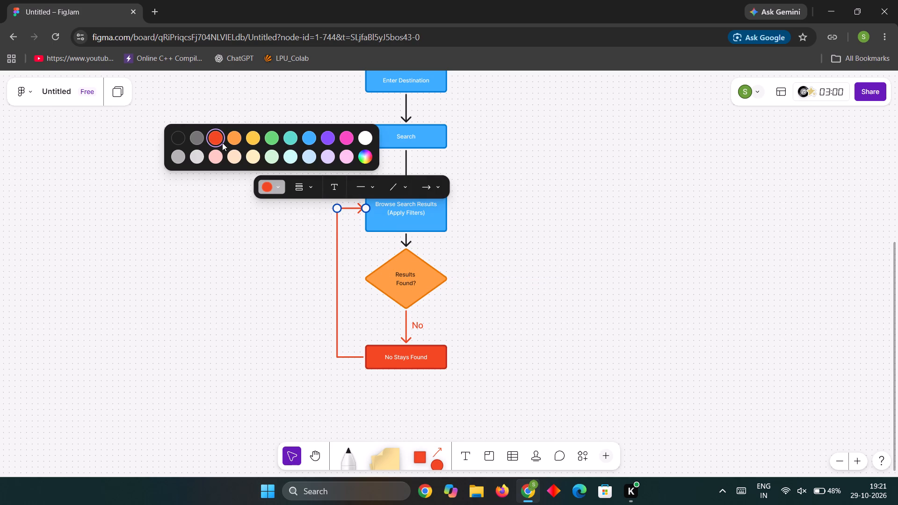
click(180, 138)
click(337, 238)
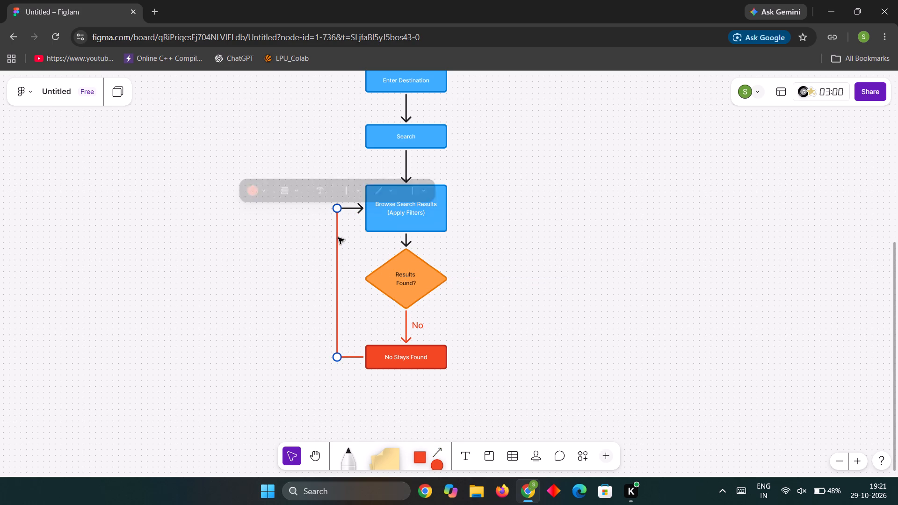
click(261, 190)
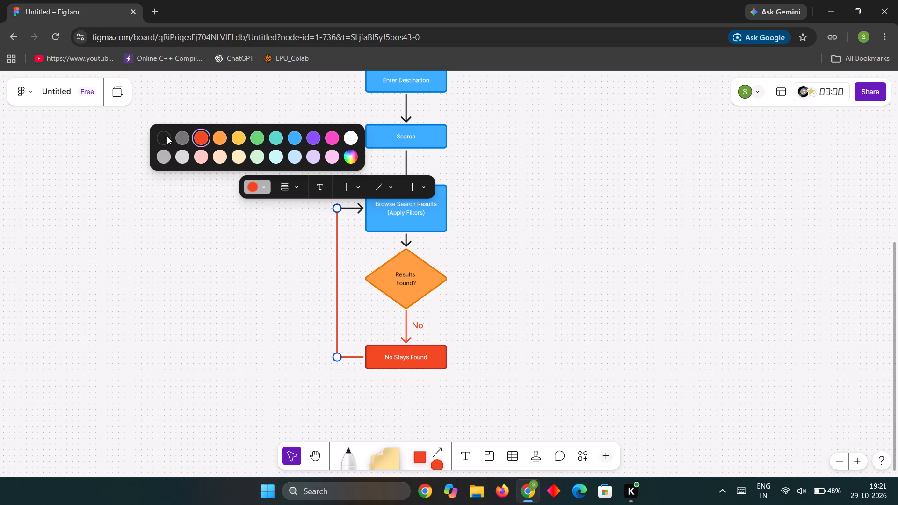
click(167, 136)
click(355, 356)
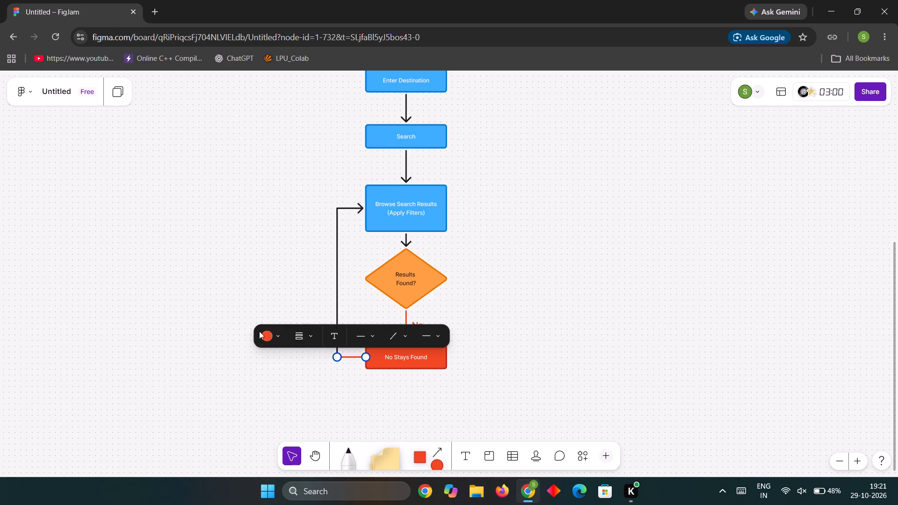
click(278, 337)
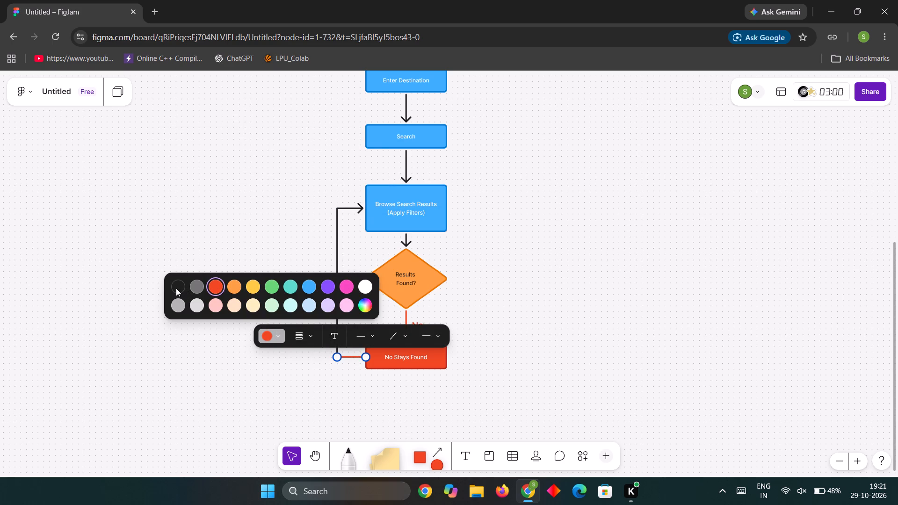
click(176, 288)
click(562, 316)
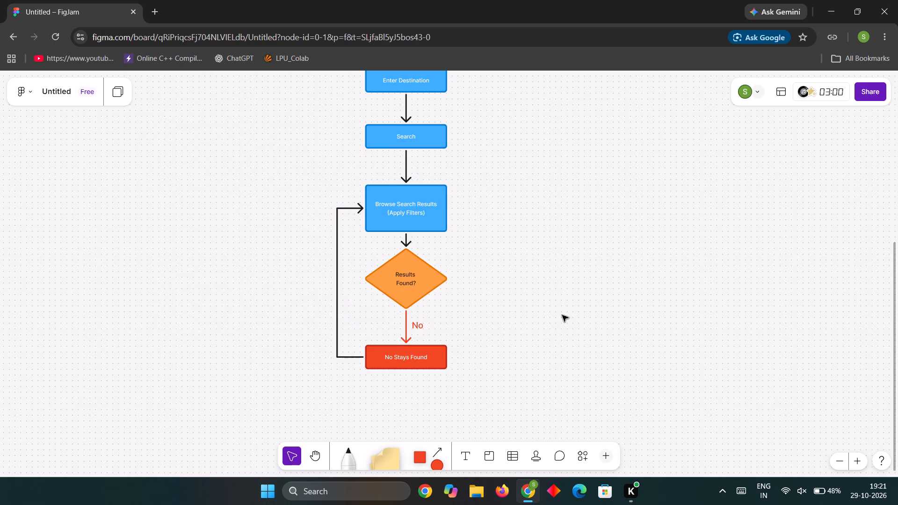
Review the flowchart from Start down to the No Stays Found loop.
scroll(562, 315, up, 5)
scroll(563, 295, down, 1)
ctrl+scroll(564, 296, down, 5)
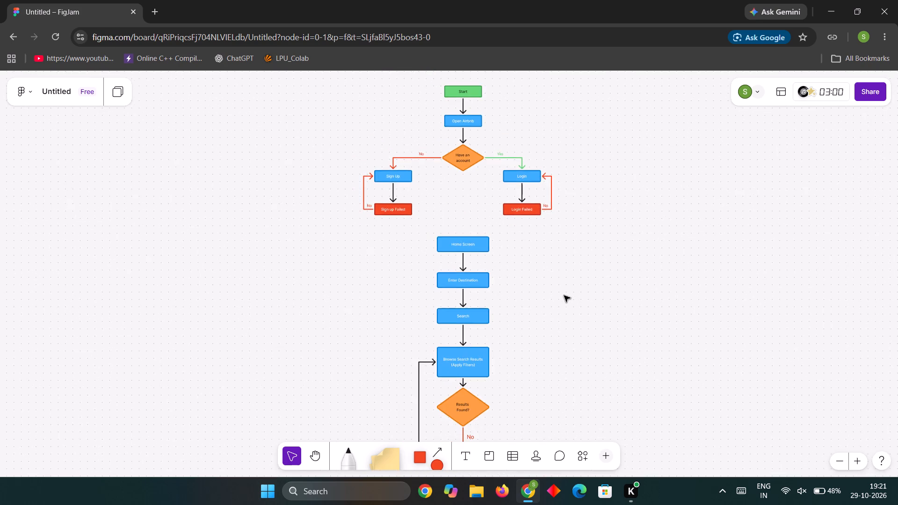
ctrl+scroll(564, 296, down, 4)
ctrl+scroll(564, 296, up, 8)
scroll(565, 296, up, 2)
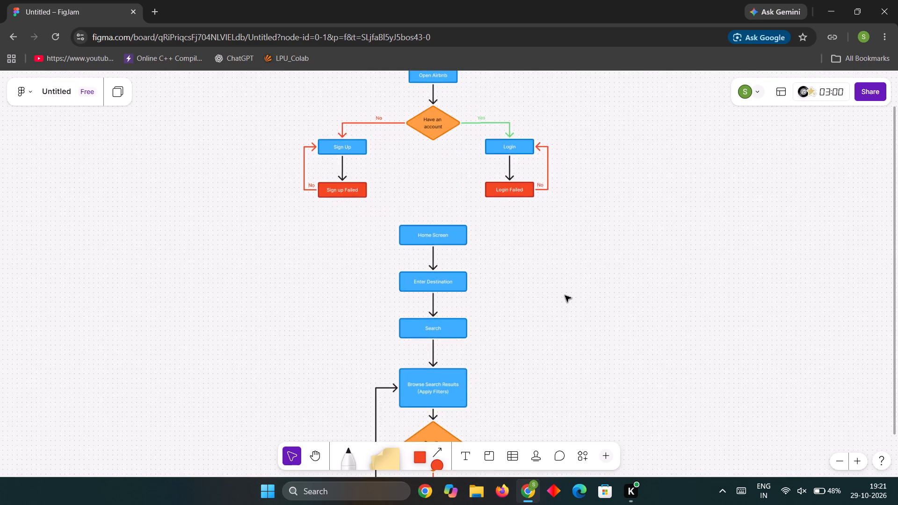
scroll(565, 296, up, 3)
ctrl+scroll(565, 296, down, 5)
scroll(595, 301, down, 7)
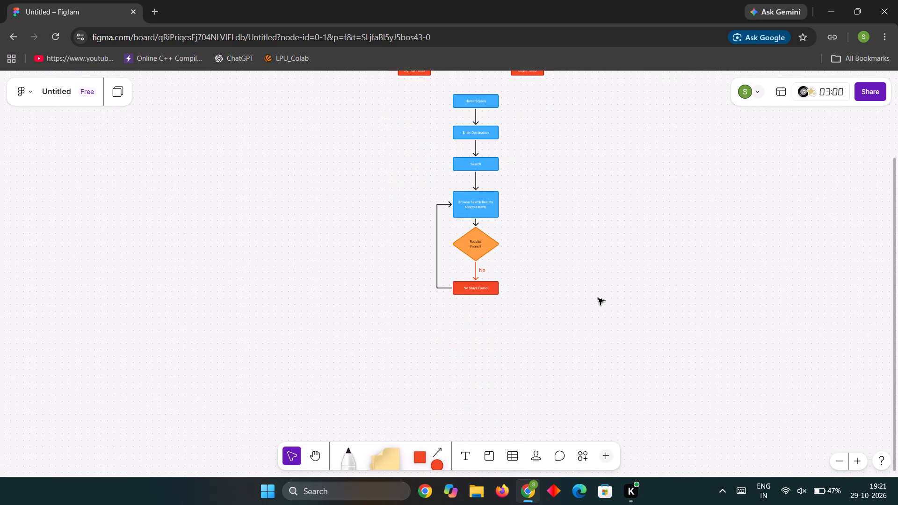
ctrl+scroll(598, 298, up, 6)
scroll(598, 298, up, 4)
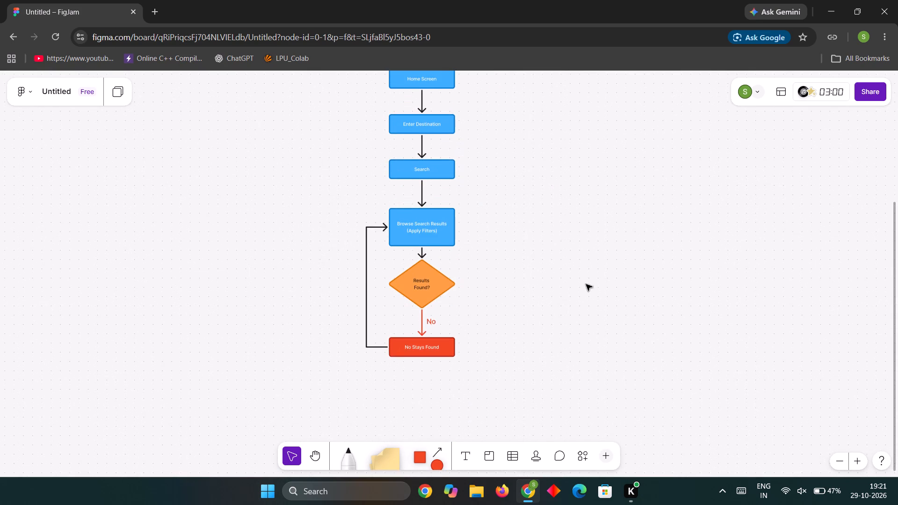
scroll(586, 284, up, 6)
scroll(570, 294, down, 3)
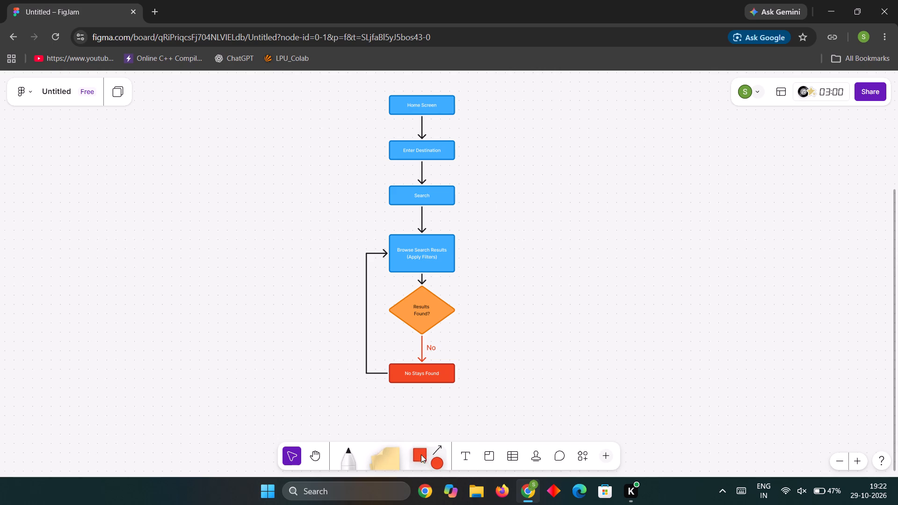
Add a red rectangle to the right of the Results Found? diamond, resized slightly wider and taller than the No Stays Found box.
click(422, 453)
click(415, 429)
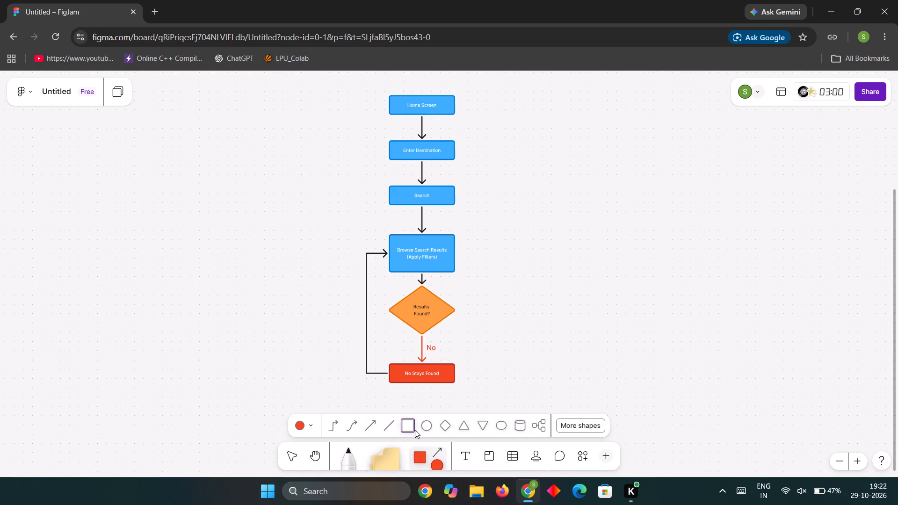
click(406, 419)
click(510, 283)
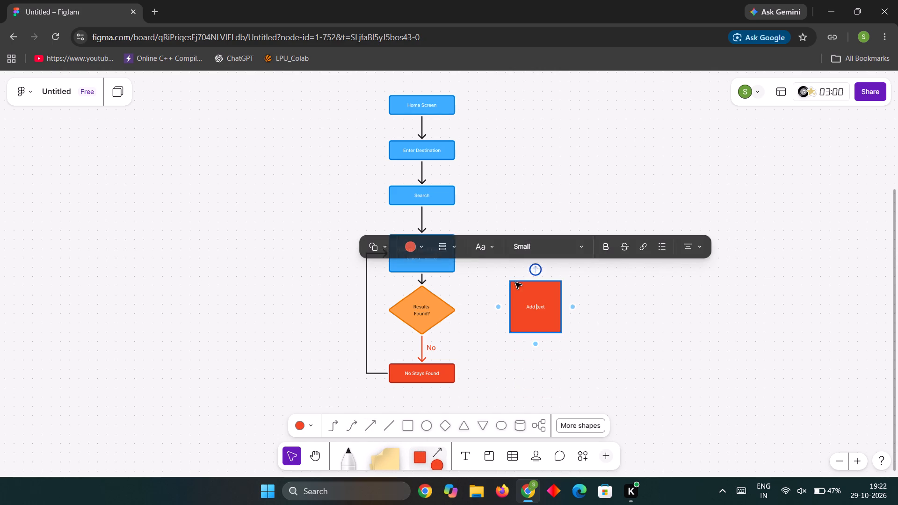
click(557, 319)
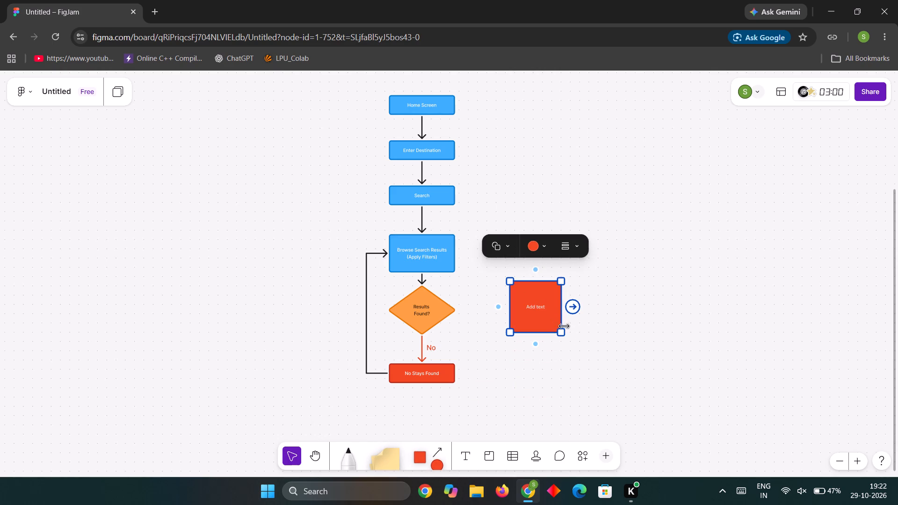
drag(561, 324, 593, 322)
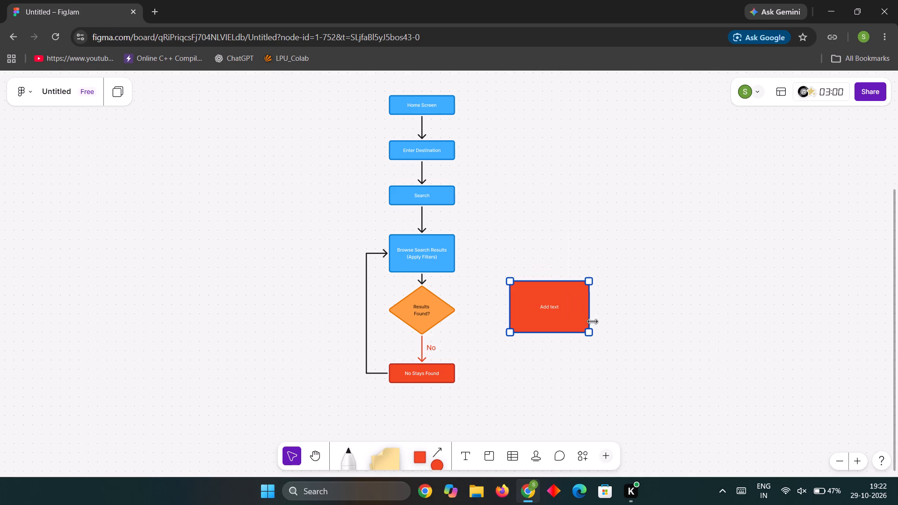
drag(593, 322, 595, 321)
drag(558, 329, 557, 303)
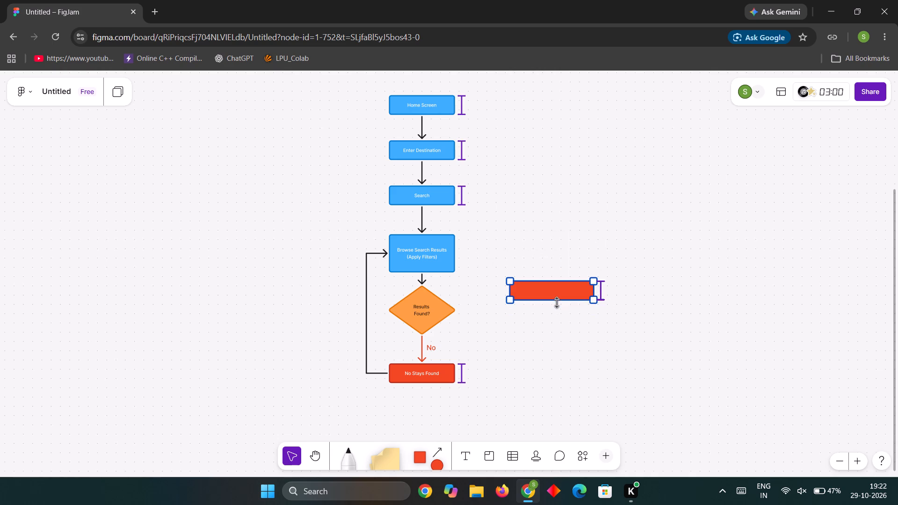
drag(557, 303, 557, 314)
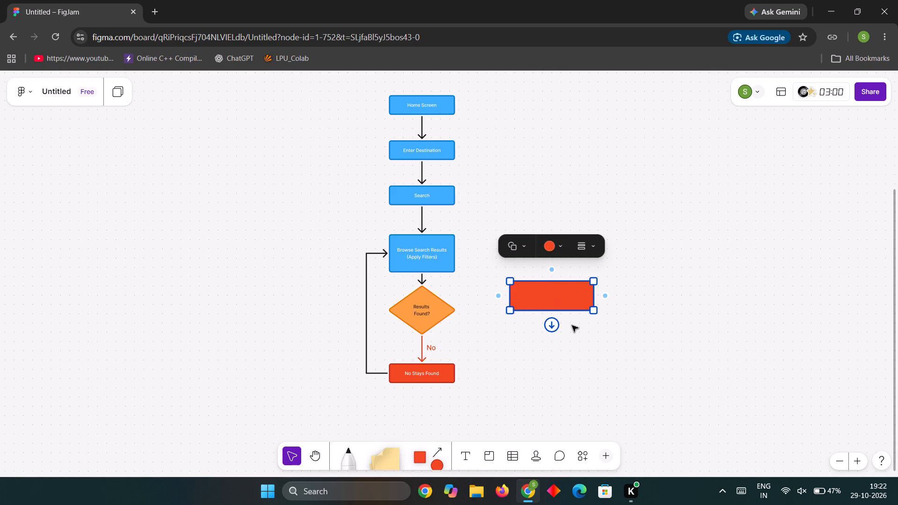